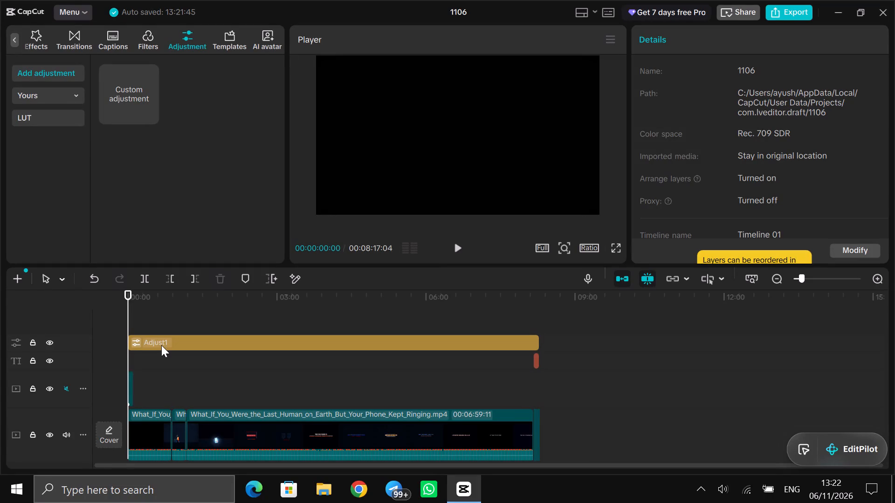
Align the start edge of the Adjust1 adjustment layer with the very beginning of the timeline.
{"action": "left_click", "coordinate": [139, 318]}
{"action": "left_click_drag", "start_coordinate": [138, 315], "coordinate": [136, 313]}
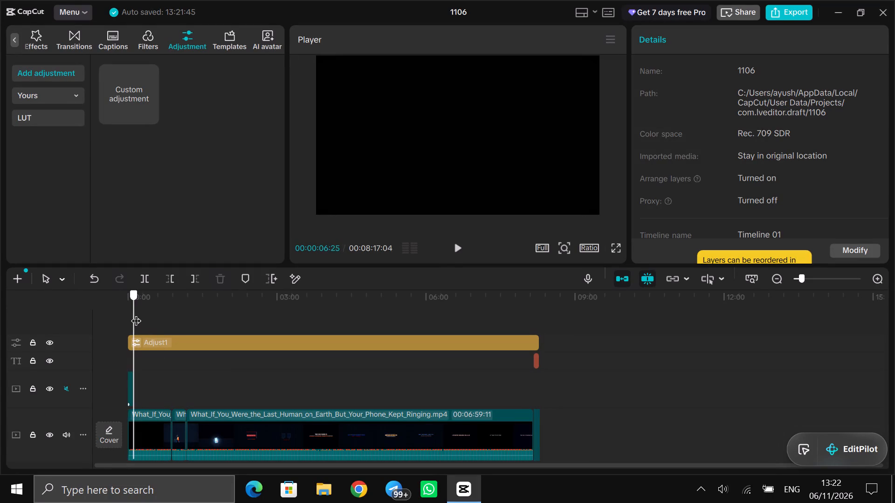
{"action": "left_click_drag", "start_coordinate": [136, 313], "coordinate": [131, 315]}
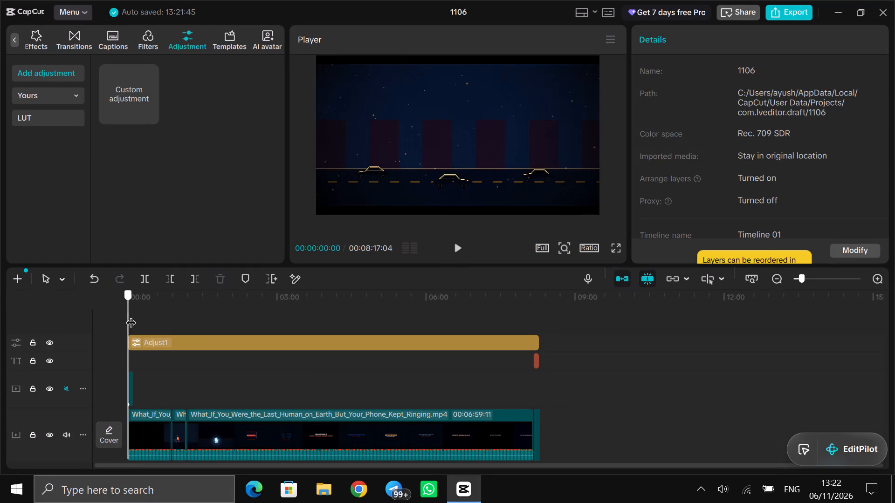
{"action": "left_click_drag", "start_coordinate": [131, 315], "coordinate": [129, 314]}
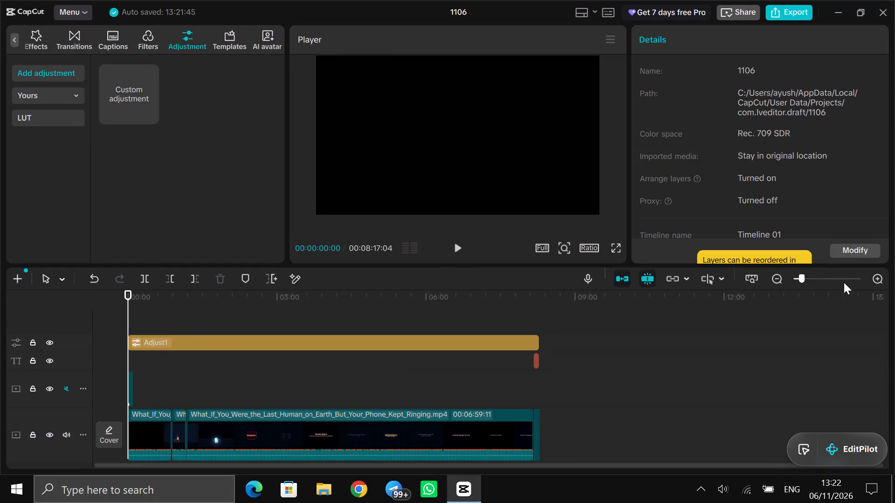
{"action": "left_click", "coordinate": [844, 280]}
{"action": "left_click_drag", "start_coordinate": [130, 343], "coordinate": [128, 343]}
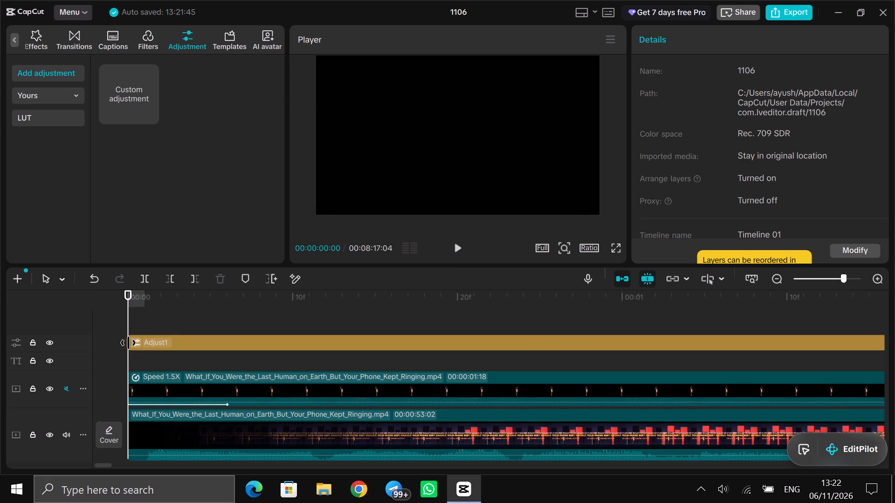
{"action": "left_click_drag", "start_coordinate": [128, 343], "coordinate": [126, 343]}
Examine the end of the timeline, where the Adjust1 layer, the Subscribe text and the main-track clips finish.
{"action": "left_click", "coordinate": [416, 290]}
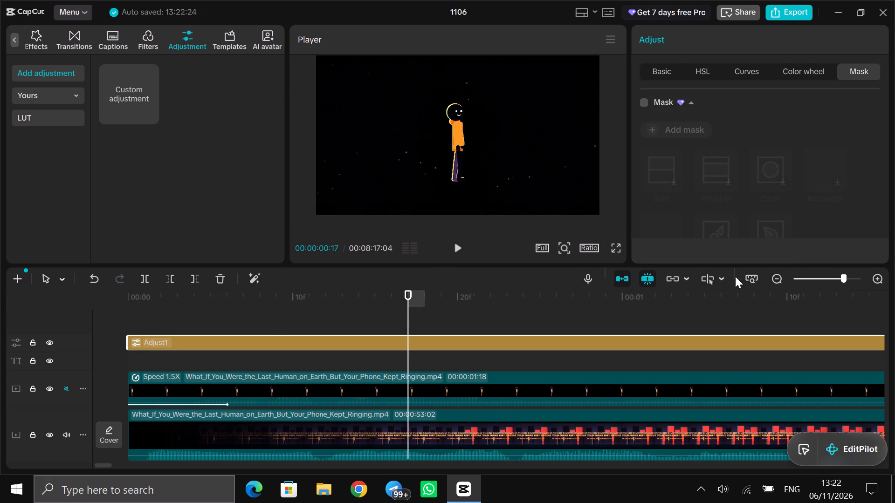
{"action": "left_click", "coordinate": [812, 283]}
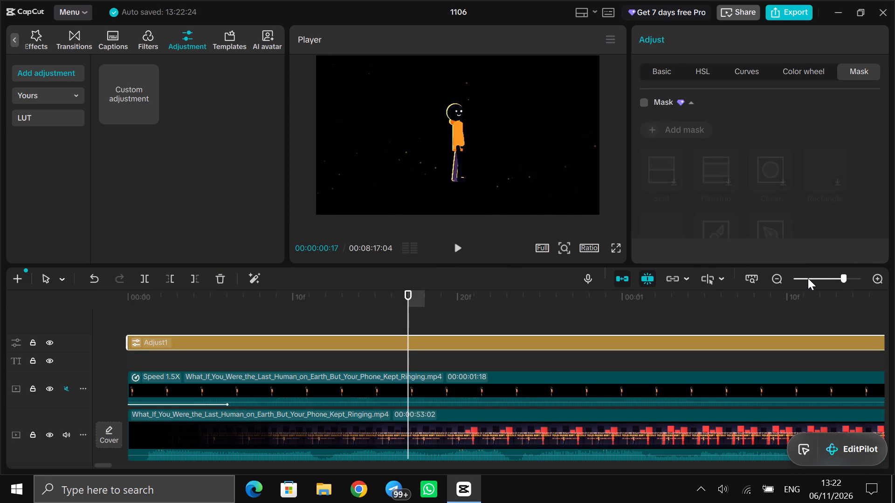
{"action": "left_click", "coordinate": [811, 279]}
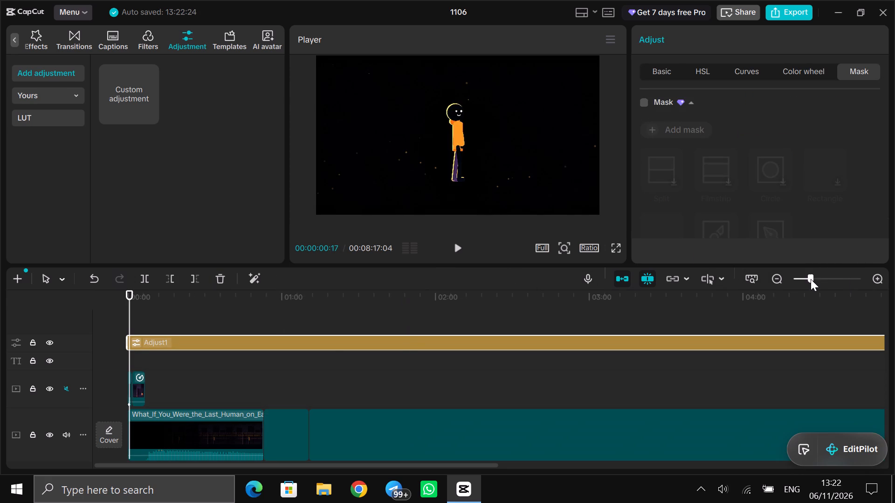
{"action": "left_click", "coordinate": [804, 279]}
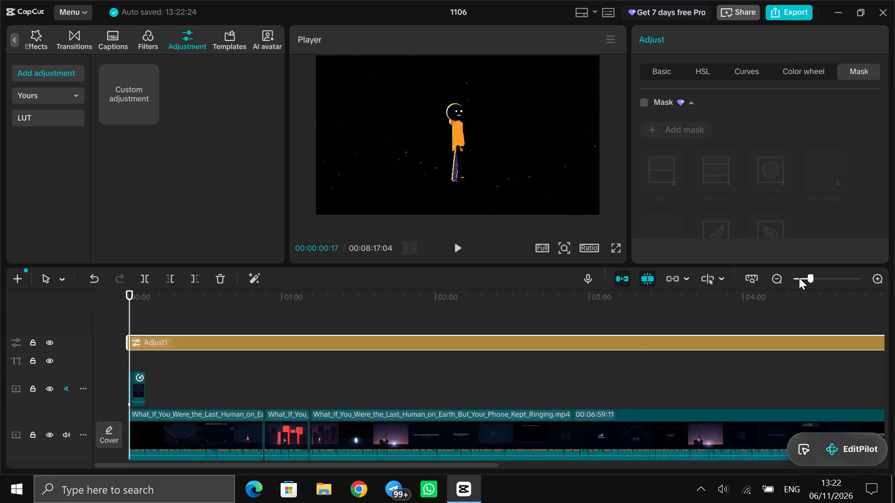
{"action": "left_click", "coordinate": [632, 318]}
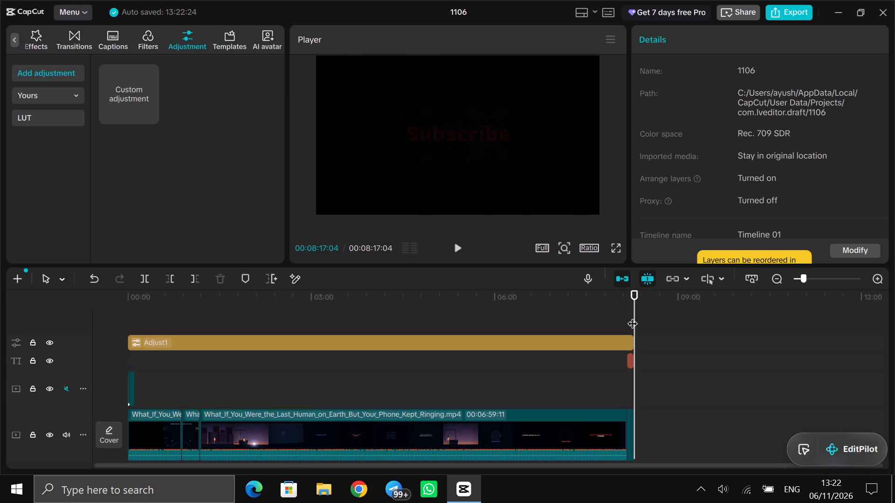
{"action": "left_click", "coordinate": [822, 279]}
{"action": "left_click", "coordinate": [831, 279]}
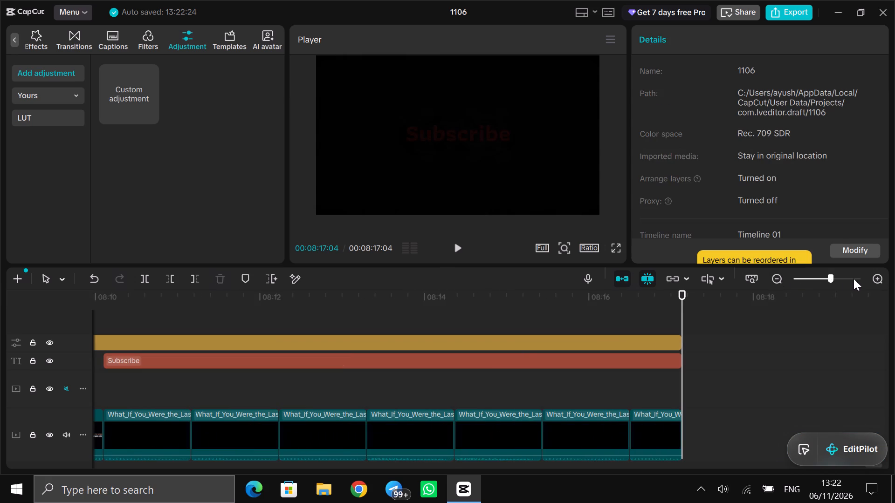
{"action": "left_click", "coordinate": [854, 279]}
{"action": "left_click", "coordinate": [834, 279]}
{"action": "left_click", "coordinate": [821, 279]}
{"action": "left_click_drag", "start_coordinate": [814, 279], "coordinate": [809, 278]}
{"action": "left_click", "coordinate": [808, 278]}
{"action": "left_click", "coordinate": [804, 278]}
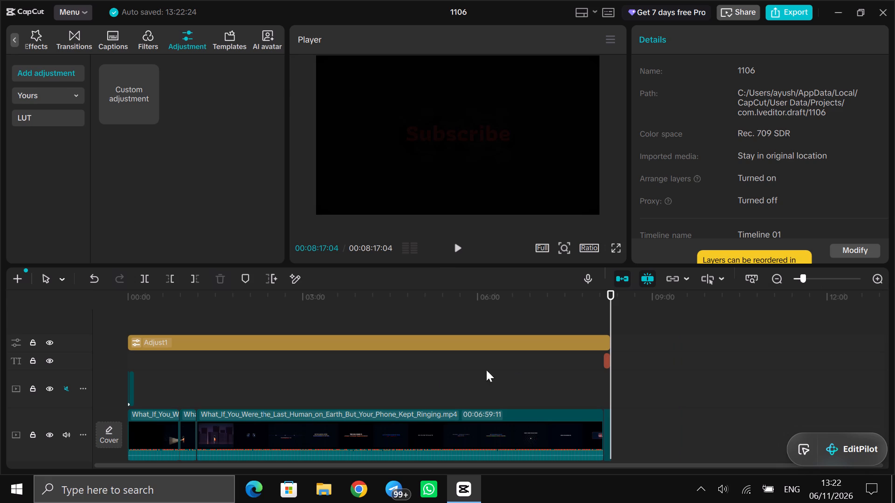
{"action": "scroll", "coordinate": [442, 380], "scroll_direction": "down", "scroll_amount": 2}
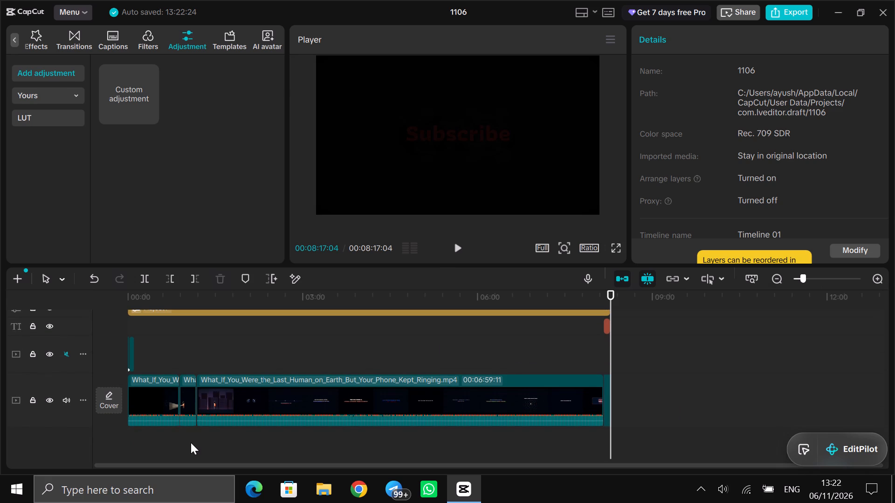
Examine the short overlay clip at the start and the main-track cuts within about the first minute and a half.
{"action": "left_click", "coordinate": [170, 337]}
{"action": "left_click_drag", "start_coordinate": [170, 336], "coordinate": [135, 338]}
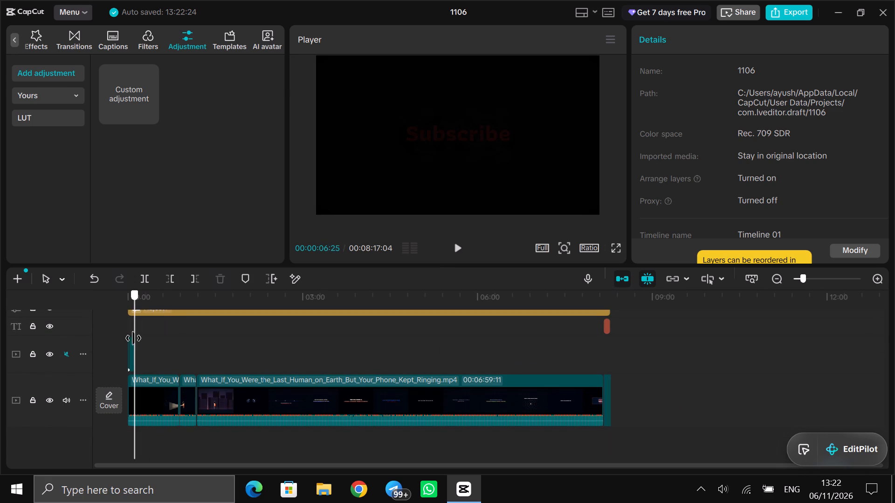
{"action": "left_click", "coordinate": [131, 338]}
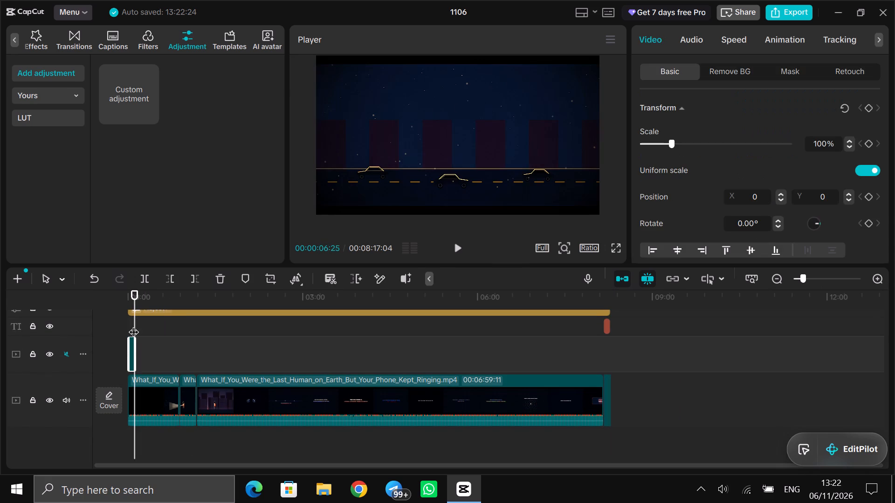
{"action": "left_click", "coordinate": [133, 325]}
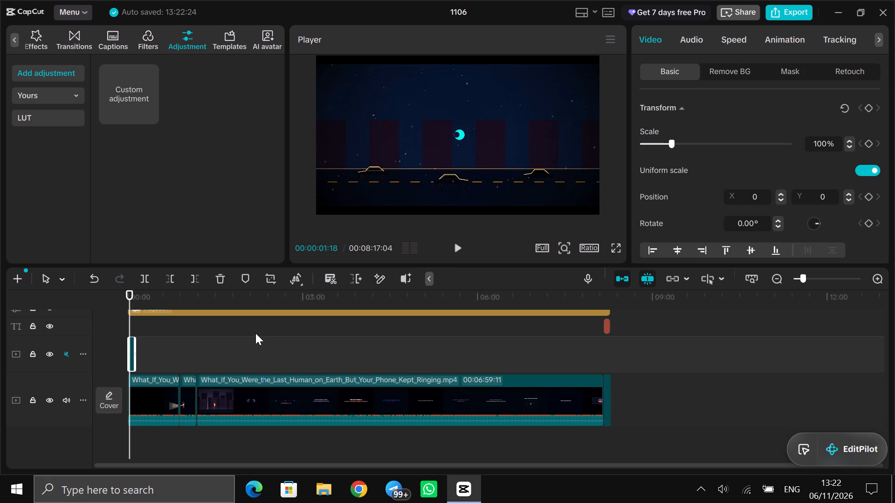
{"action": "left_click", "coordinate": [192, 335]}
{"action": "left_click_drag", "start_coordinate": [192, 333], "coordinate": [195, 333]}
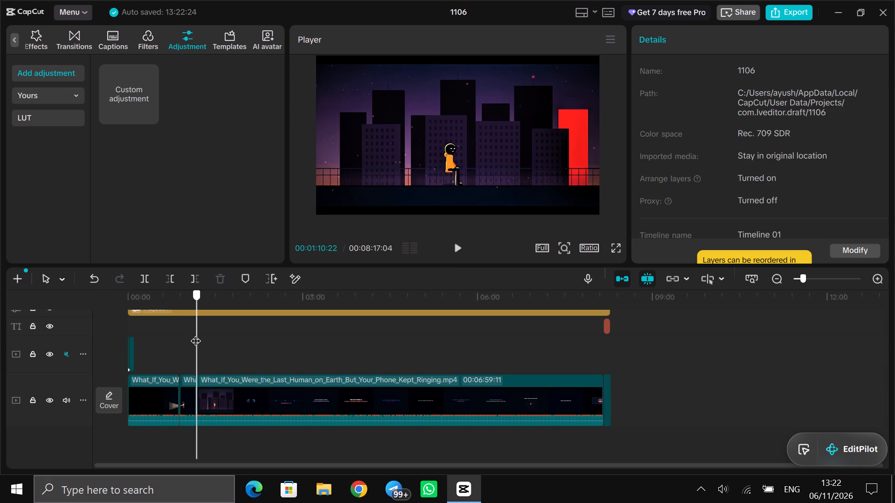
{"action": "left_click_drag", "start_coordinate": [195, 333], "coordinate": [191, 338]}
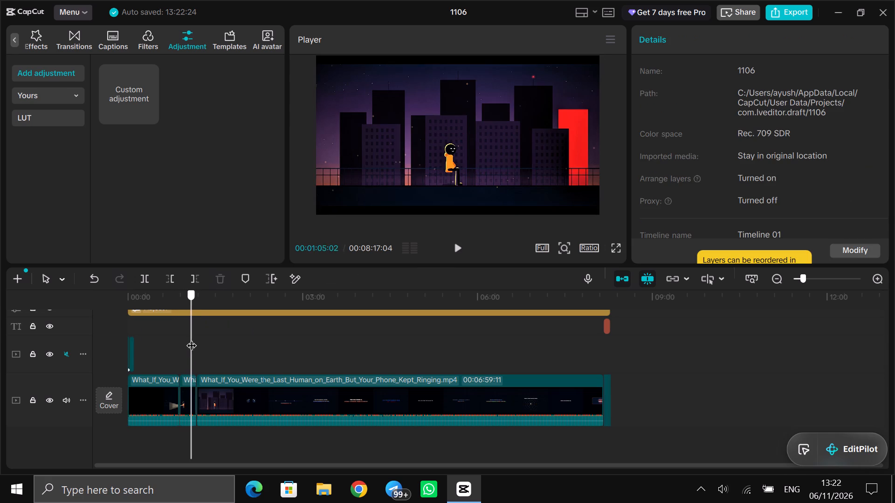
{"action": "left_click_drag", "start_coordinate": [191, 338], "coordinate": [200, 338]}
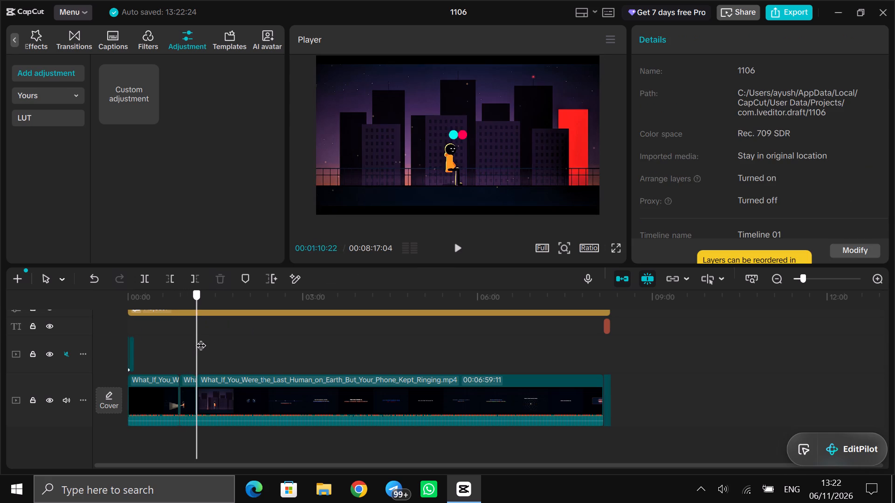
{"action": "left_click_drag", "start_coordinate": [200, 338], "coordinate": [193, 338]}
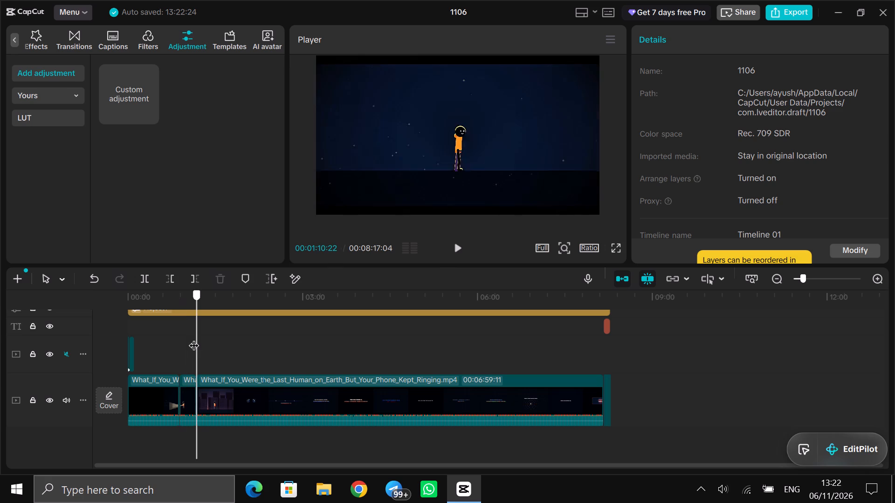
{"action": "left_click_drag", "start_coordinate": [193, 338], "coordinate": [223, 333]}
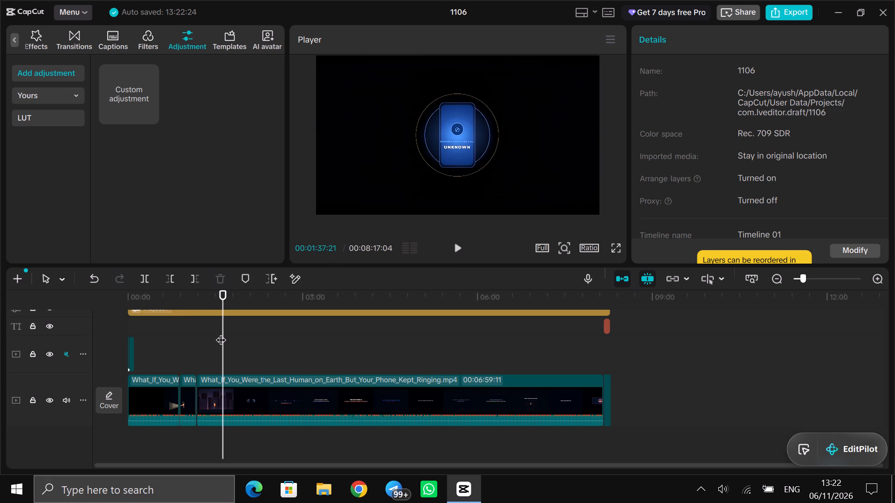
{"action": "scroll", "coordinate": [220, 333], "scroll_direction": "up", "scroll_amount": 2}
{"action": "left_click", "coordinate": [192, 300]}
{"action": "left_click_drag", "start_coordinate": [190, 301], "coordinate": [191, 301]}
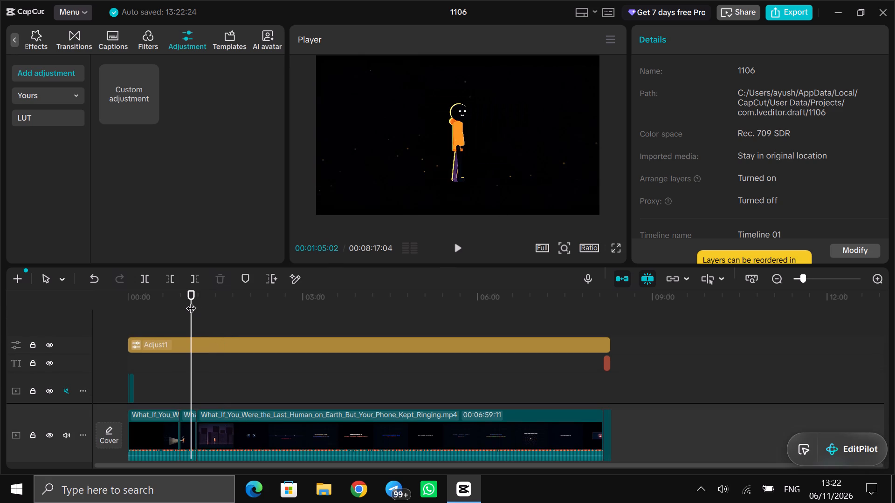
From the start of the timeline, preview the green-toned bridge filter and the Purple Dusk filter from the Featured filters.
{"action": "left_click_drag", "start_coordinate": [191, 301], "coordinate": [113, 283]}
{"action": "left_click", "coordinate": [149, 41]}
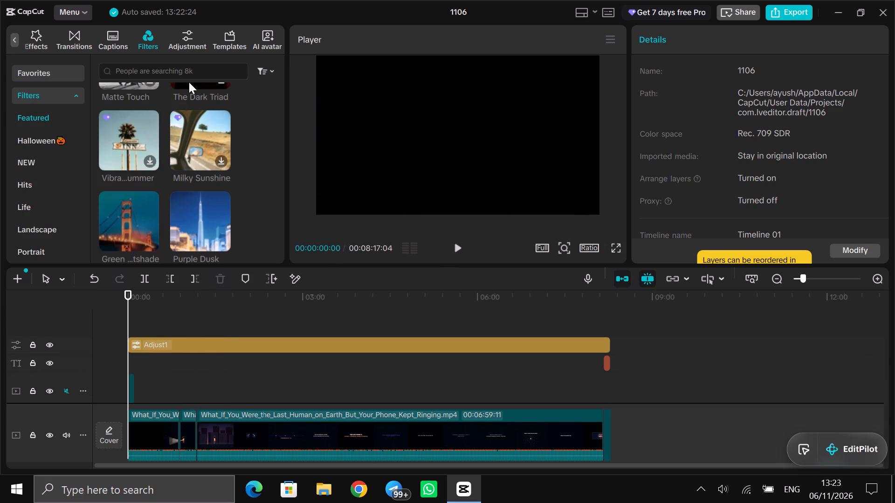
{"action": "scroll", "coordinate": [170, 207], "scroll_direction": "down", "scroll_amount": 2}
{"action": "left_click", "coordinate": [124, 211]}
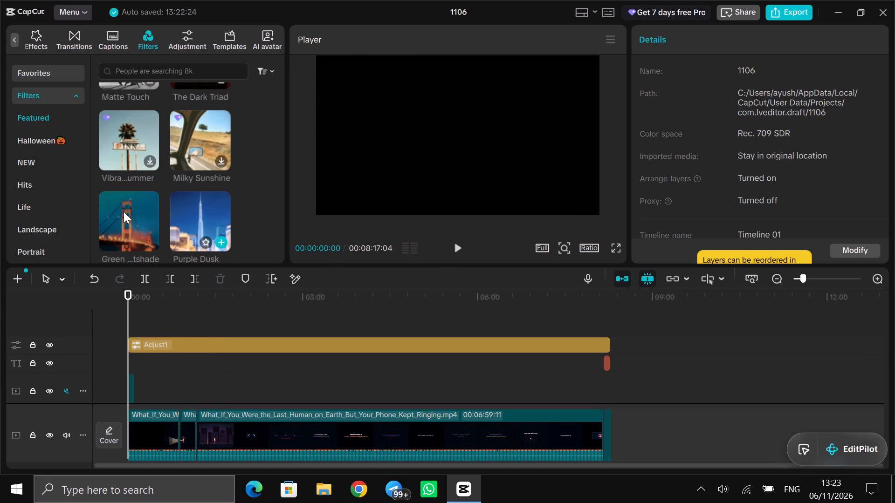
{"action": "left_click", "coordinate": [124, 175]}
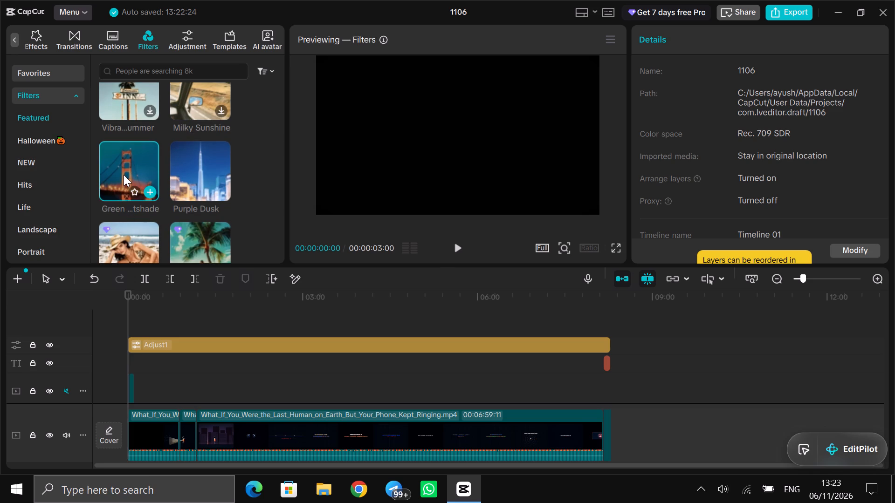
{"action": "left_click", "coordinate": [209, 179]}
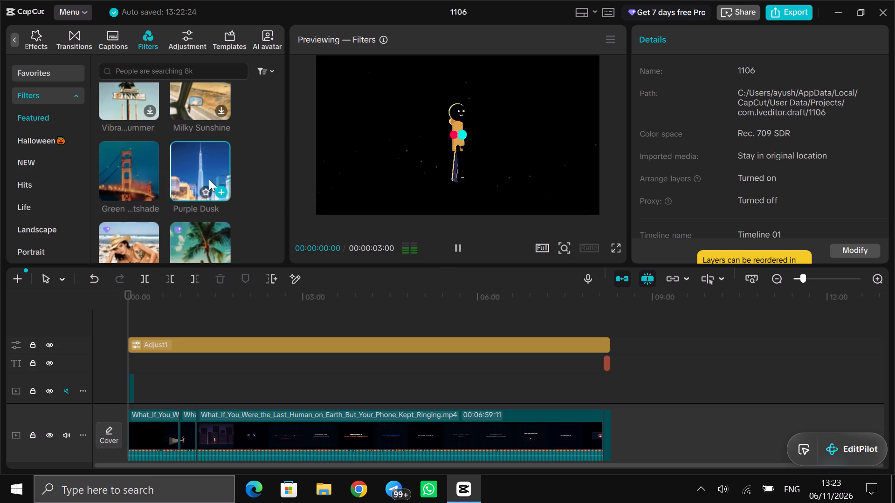
Preview the Warm Shadow and Santorini Sky filters from the Featured filters on the video.
{"action": "scroll", "coordinate": [252, 178], "scroll_direction": "down", "scroll_amount": 1}
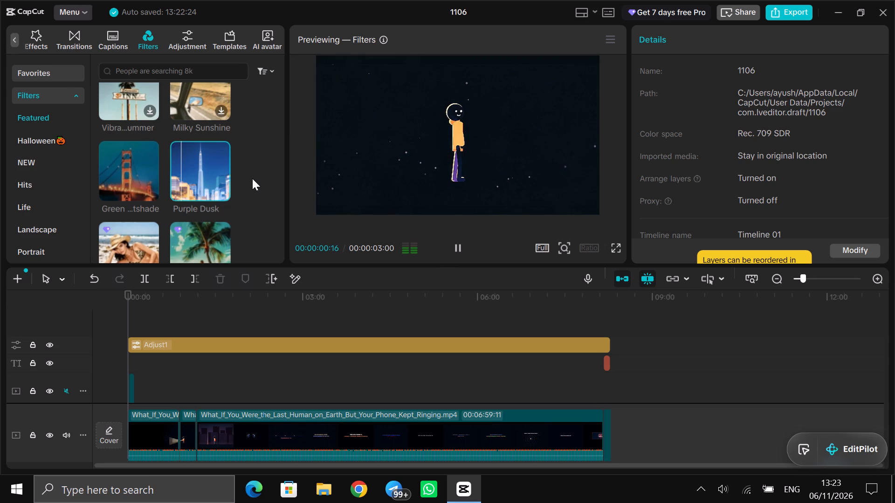
{"action": "scroll", "coordinate": [252, 178], "scroll_direction": "down", "scroll_amount": 3}
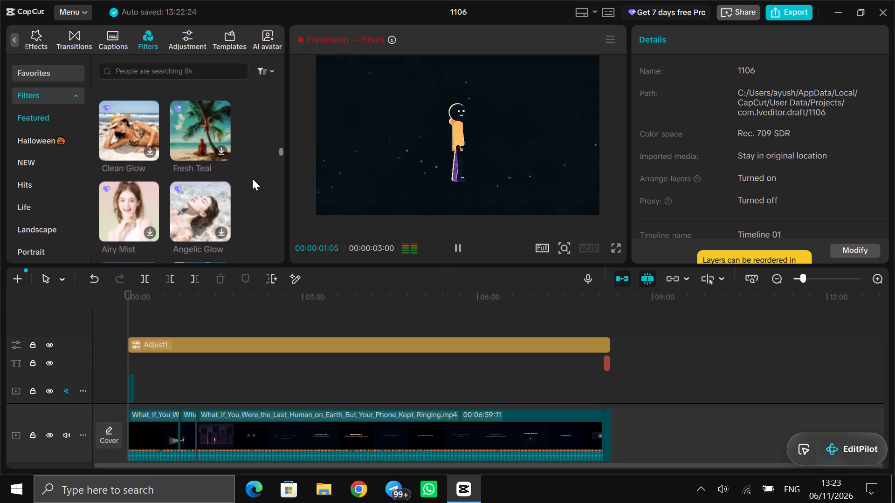
{"action": "scroll", "coordinate": [252, 178], "scroll_direction": "down", "scroll_amount": 3}
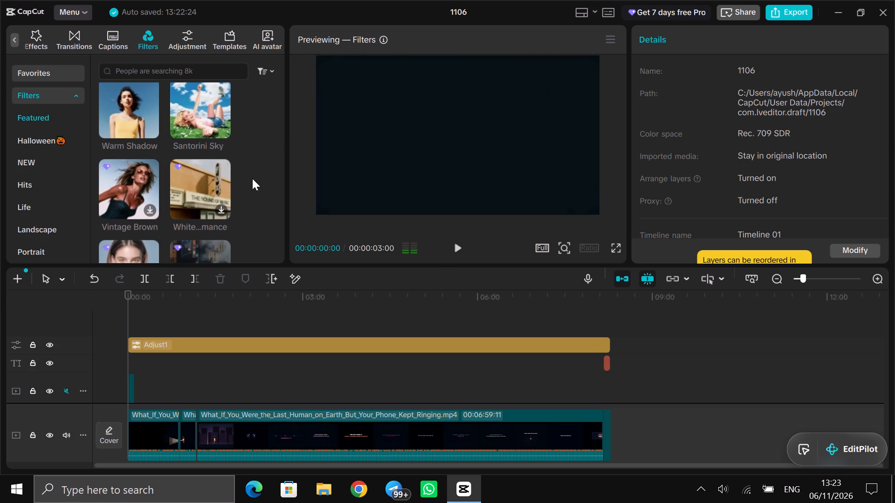
{"action": "scroll", "coordinate": [252, 178], "scroll_direction": "down", "scroll_amount": 1}
{"action": "scroll", "coordinate": [252, 178], "scroll_direction": "up", "scroll_amount": 1}
{"action": "left_click", "coordinate": [147, 132]}
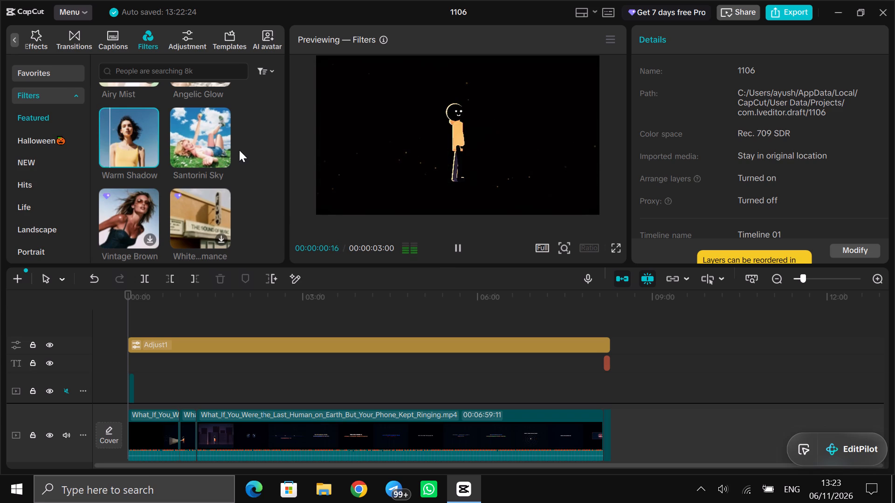
{"action": "left_click", "coordinate": [215, 128]}
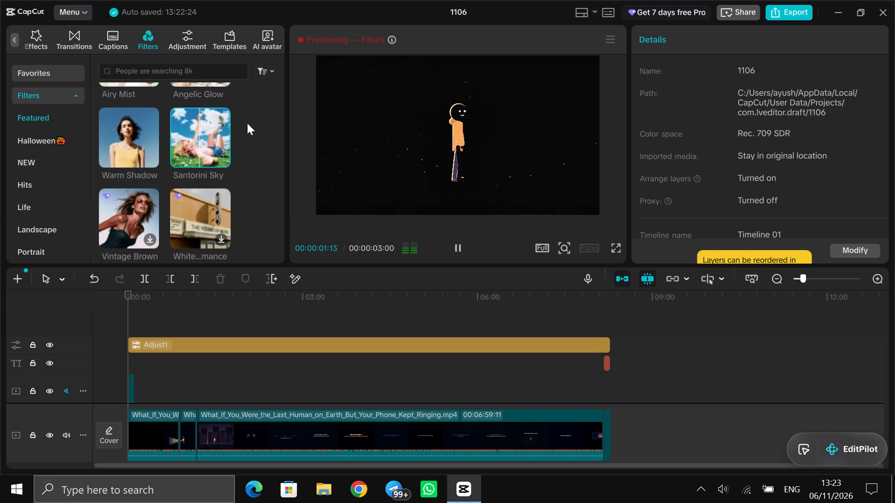
Browse more of the Featured filters and preview Scarlet Glow on the video.
{"action": "scroll", "coordinate": [247, 123], "scroll_direction": "down", "scroll_amount": 3}
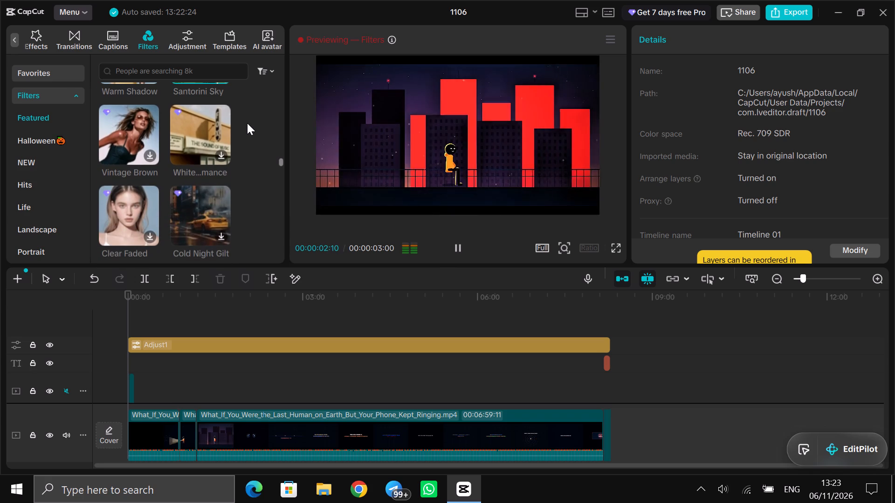
{"action": "scroll", "coordinate": [247, 123], "scroll_direction": "down", "scroll_amount": 2}
{"action": "scroll", "coordinate": [247, 123], "scroll_direction": "up", "scroll_amount": 1}
{"action": "scroll", "coordinate": [247, 123], "scroll_direction": "down", "scroll_amount": 2}
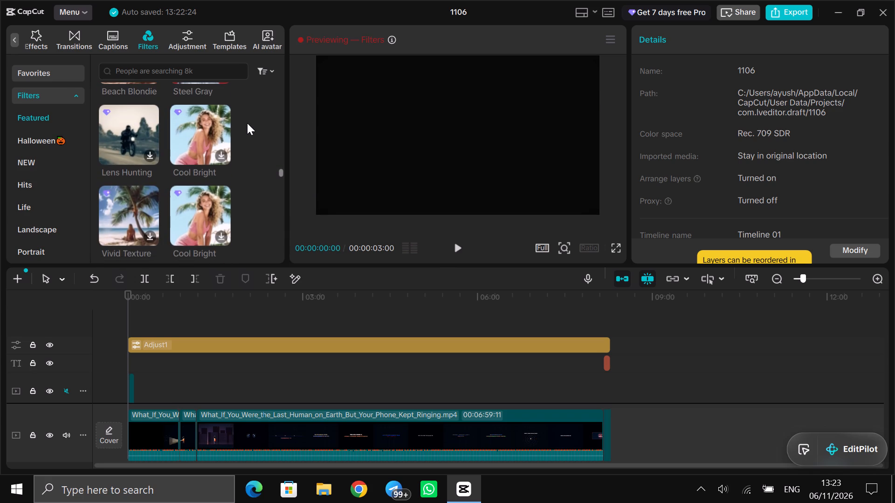
{"action": "scroll", "coordinate": [247, 123], "scroll_direction": "down", "scroll_amount": 1}
{"action": "scroll", "coordinate": [247, 123], "scroll_direction": "up", "scroll_amount": 19}
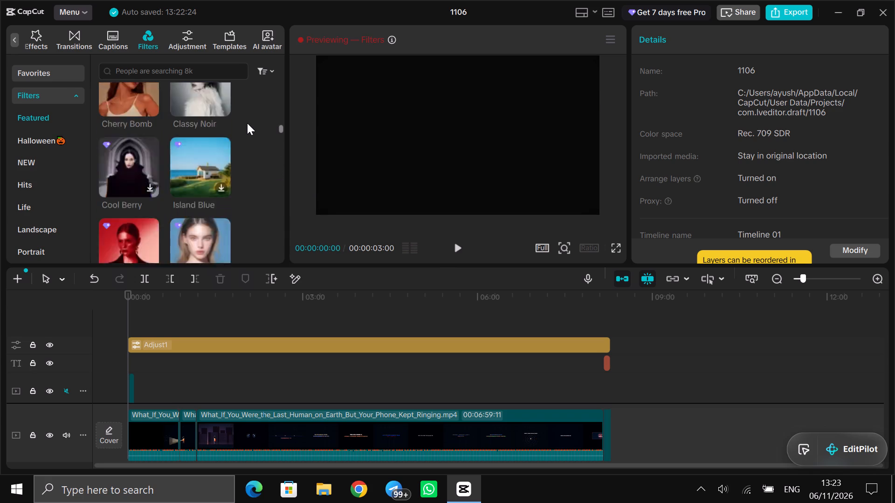
{"action": "scroll", "coordinate": [247, 123], "scroll_direction": "up", "scroll_amount": 4}
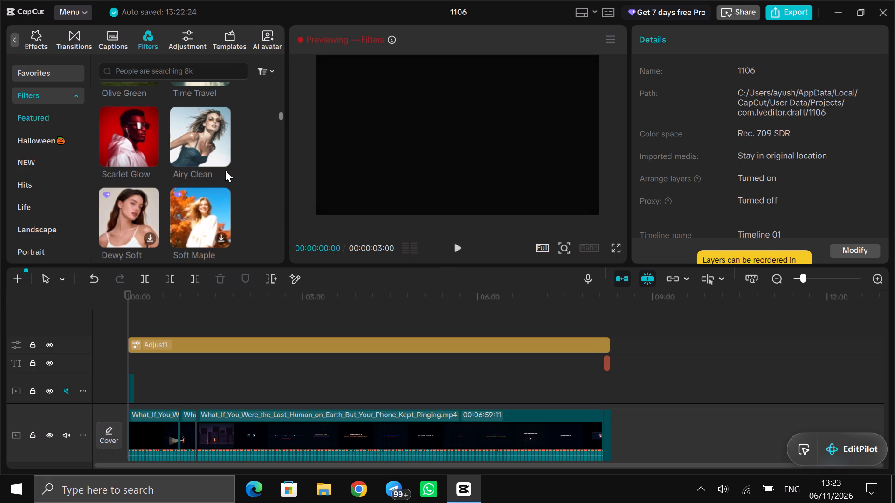
{"action": "left_click", "coordinate": [130, 134]}
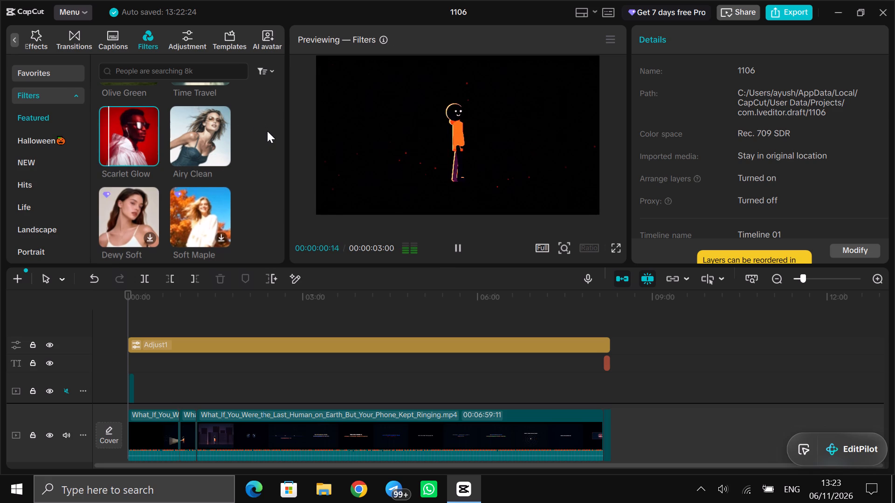
Preview the Clarity and Bronz...immer filters from the Featured filters on the video.
{"action": "scroll", "coordinate": [258, 153], "scroll_direction": "up", "scroll_amount": 1}
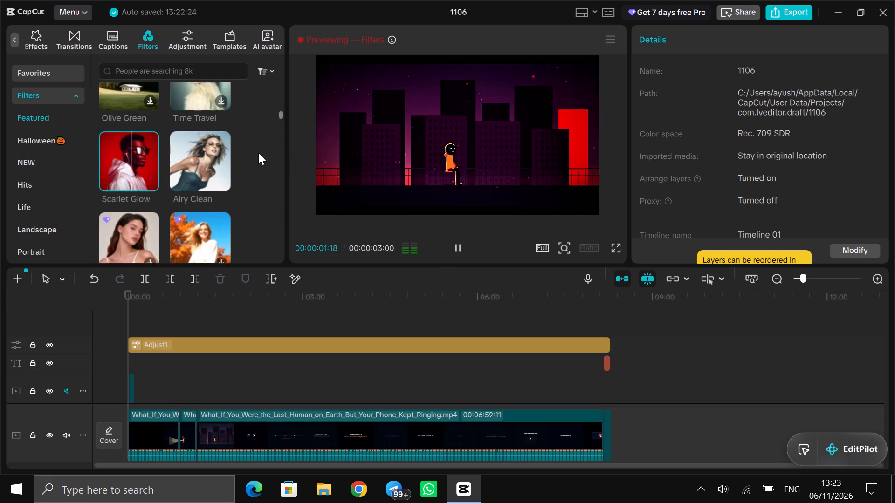
{"action": "scroll", "coordinate": [258, 153], "scroll_direction": "up", "scroll_amount": 3}
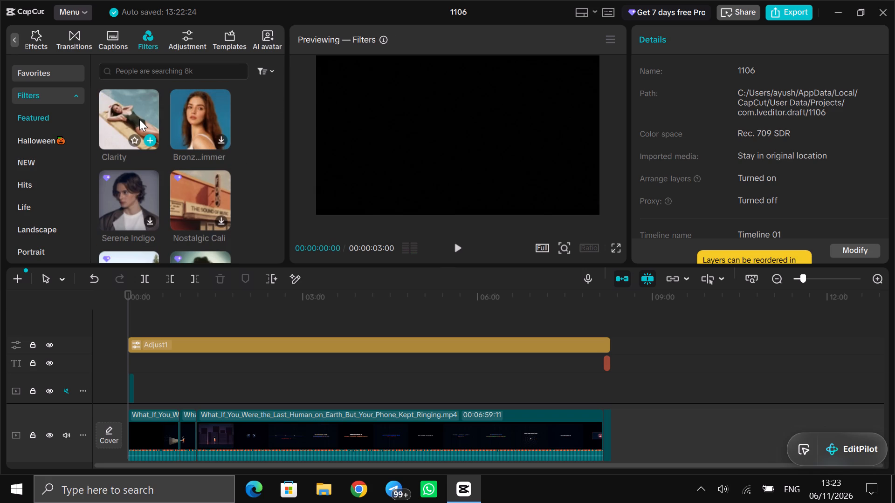
{"action": "left_click", "coordinate": [139, 119]}
{"action": "scroll", "coordinate": [277, 162], "scroll_direction": "up", "scroll_amount": 1}
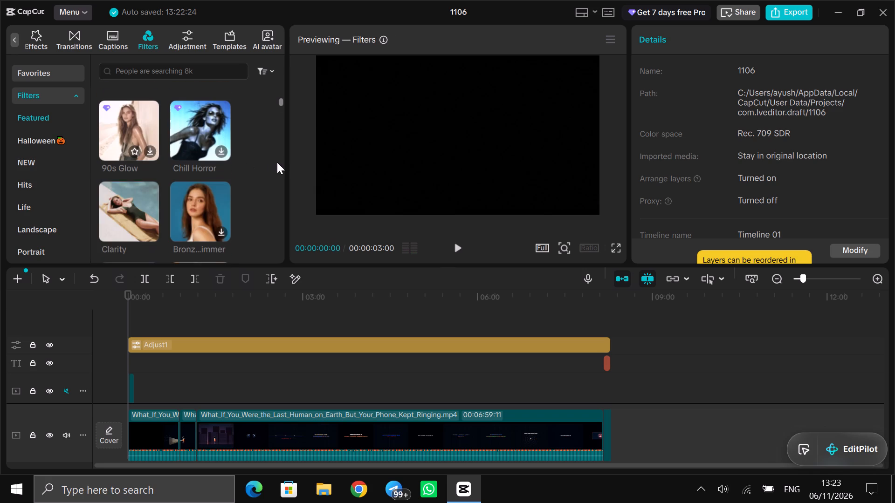
{"action": "left_click", "coordinate": [221, 190]}
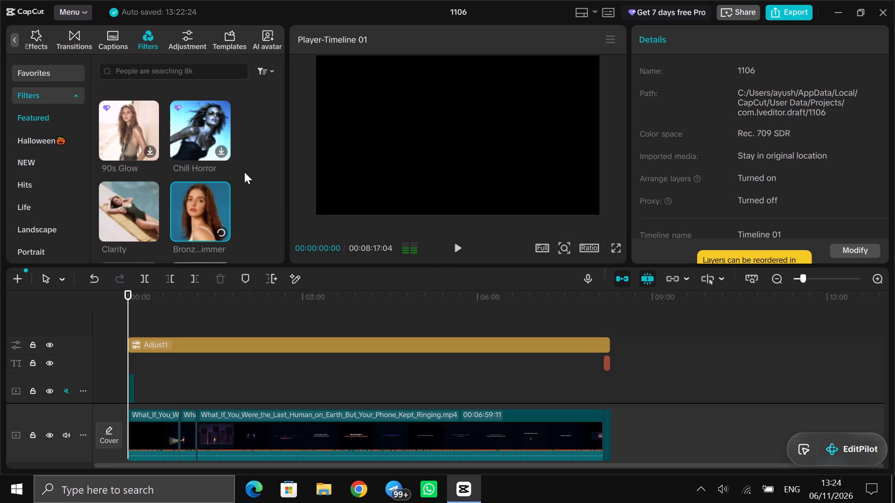
{"action": "scroll", "coordinate": [244, 172], "scroll_direction": "up", "scroll_amount": 3}
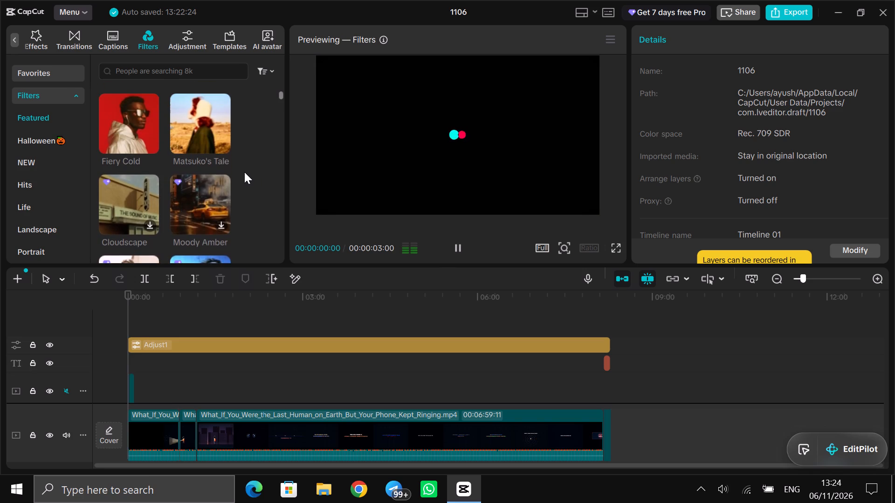
{"action": "scroll", "coordinate": [244, 172], "scroll_direction": "up", "scroll_amount": 3}
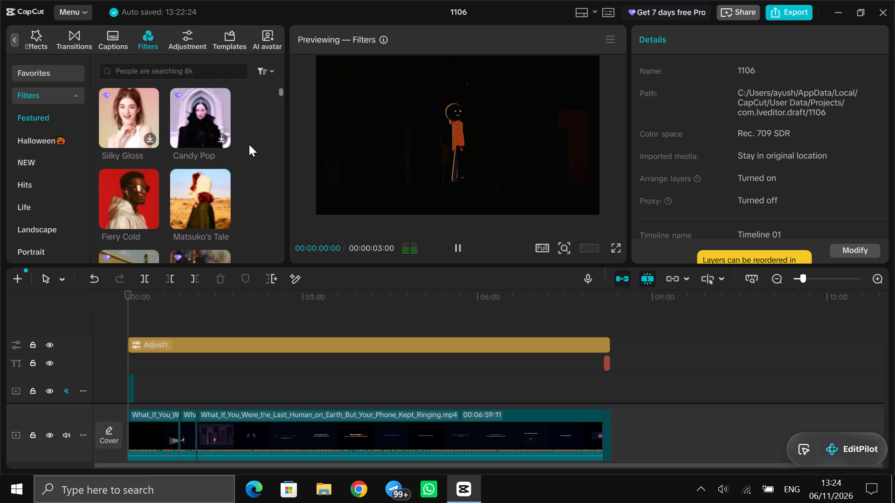
{"action": "scroll", "coordinate": [249, 144], "scroll_direction": "up", "scroll_amount": 3}
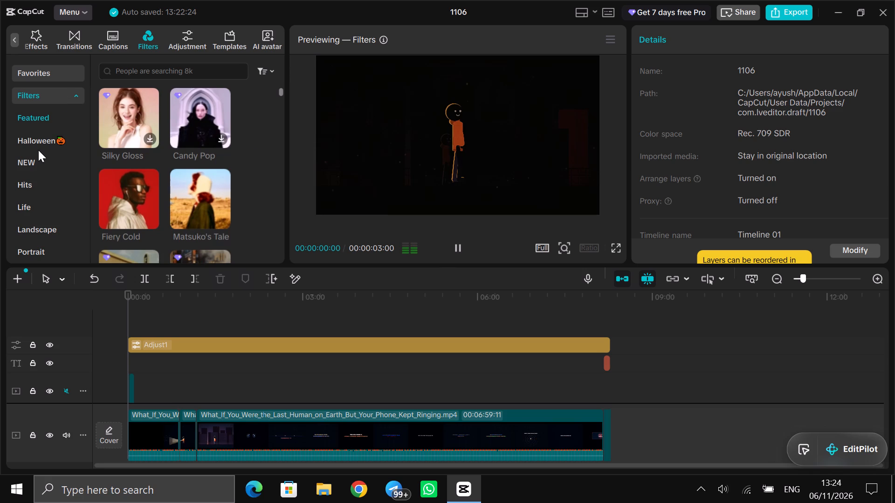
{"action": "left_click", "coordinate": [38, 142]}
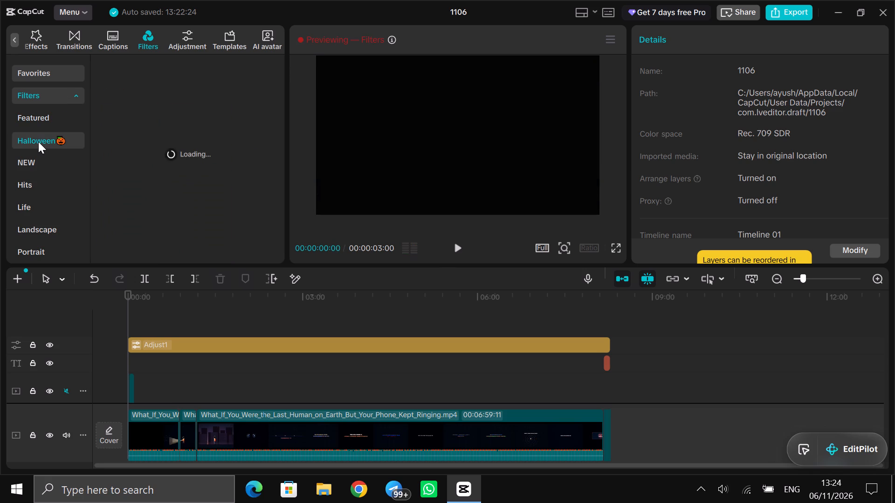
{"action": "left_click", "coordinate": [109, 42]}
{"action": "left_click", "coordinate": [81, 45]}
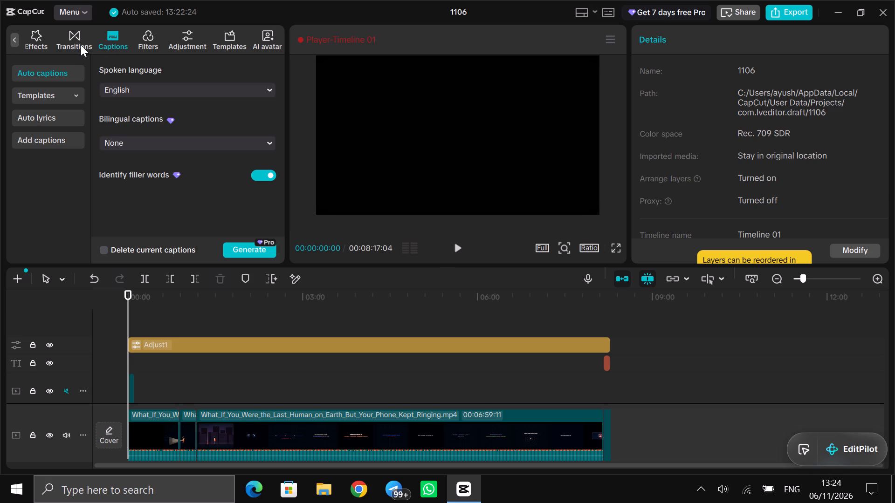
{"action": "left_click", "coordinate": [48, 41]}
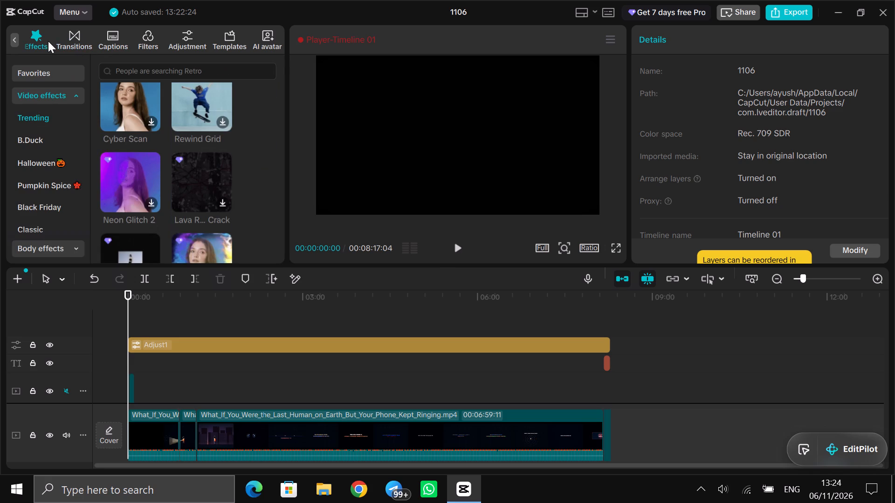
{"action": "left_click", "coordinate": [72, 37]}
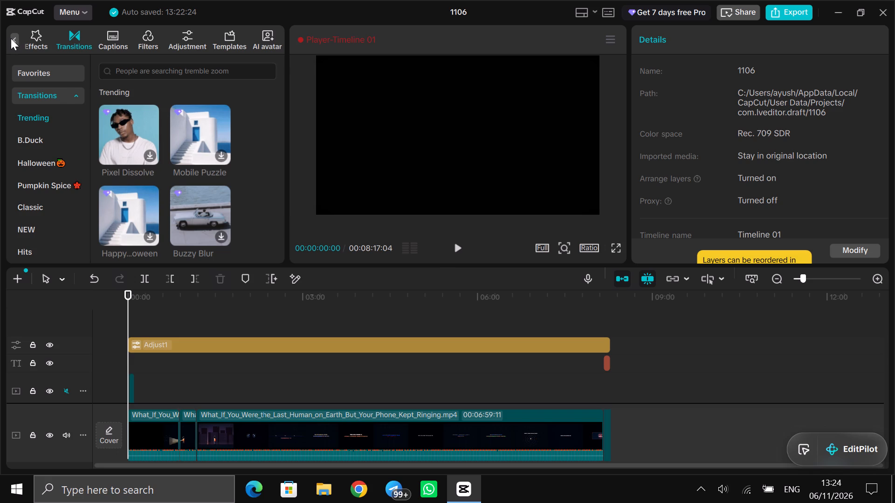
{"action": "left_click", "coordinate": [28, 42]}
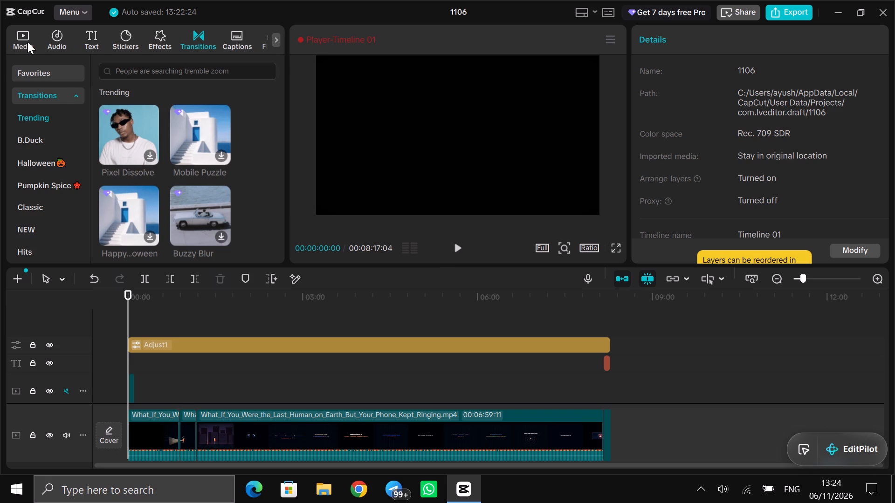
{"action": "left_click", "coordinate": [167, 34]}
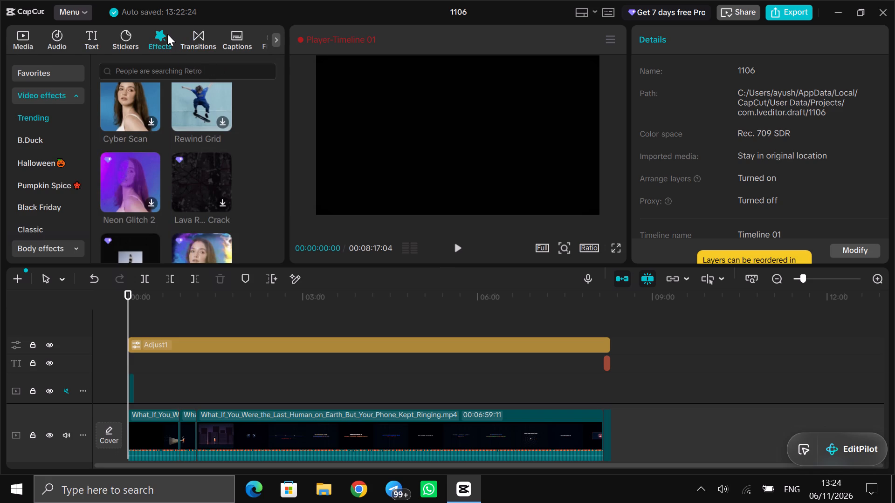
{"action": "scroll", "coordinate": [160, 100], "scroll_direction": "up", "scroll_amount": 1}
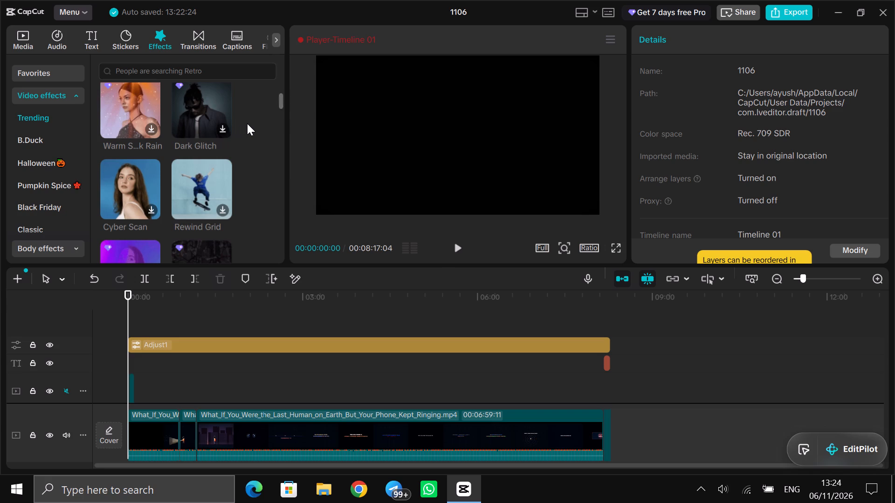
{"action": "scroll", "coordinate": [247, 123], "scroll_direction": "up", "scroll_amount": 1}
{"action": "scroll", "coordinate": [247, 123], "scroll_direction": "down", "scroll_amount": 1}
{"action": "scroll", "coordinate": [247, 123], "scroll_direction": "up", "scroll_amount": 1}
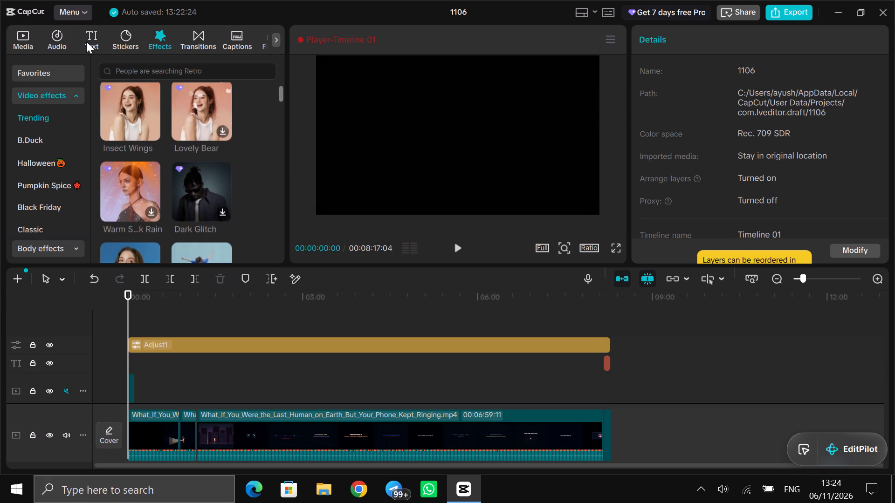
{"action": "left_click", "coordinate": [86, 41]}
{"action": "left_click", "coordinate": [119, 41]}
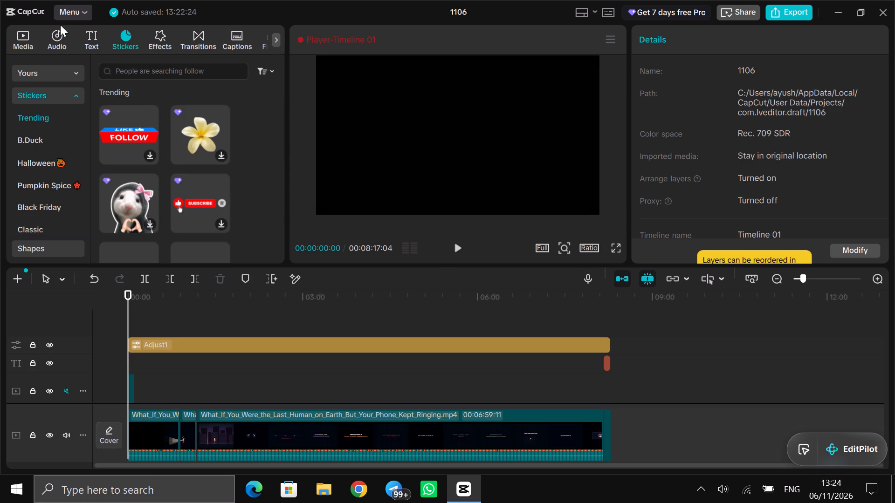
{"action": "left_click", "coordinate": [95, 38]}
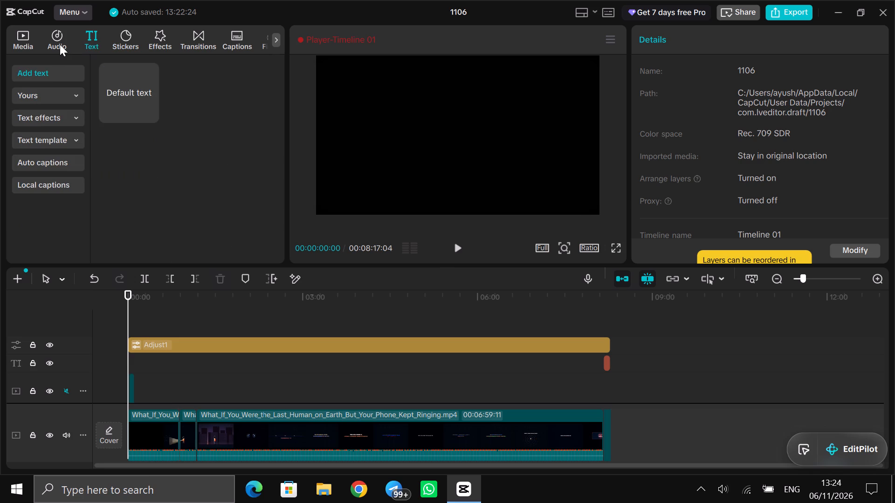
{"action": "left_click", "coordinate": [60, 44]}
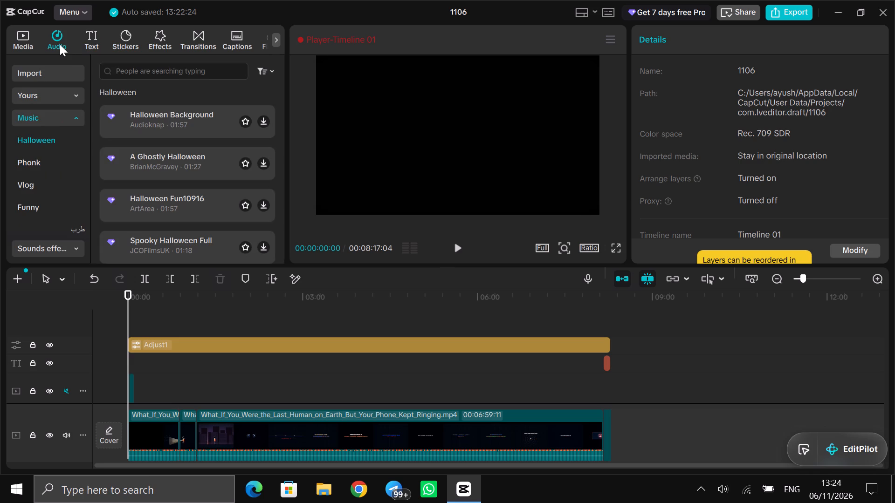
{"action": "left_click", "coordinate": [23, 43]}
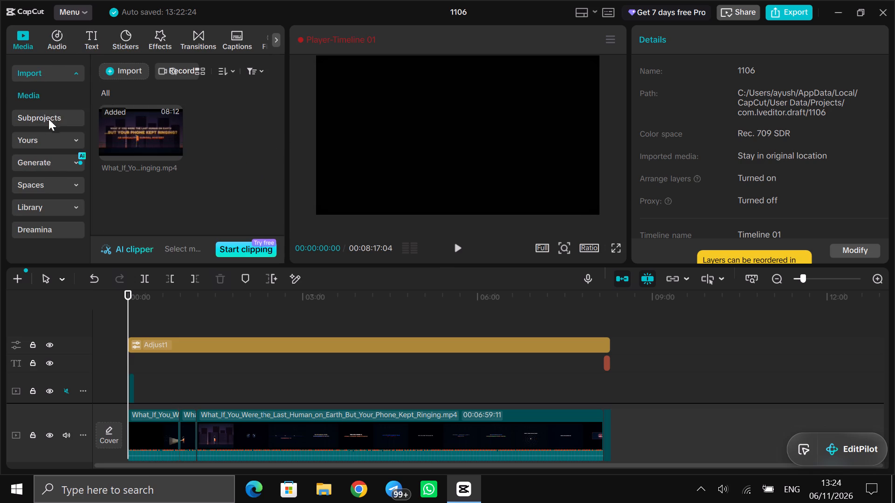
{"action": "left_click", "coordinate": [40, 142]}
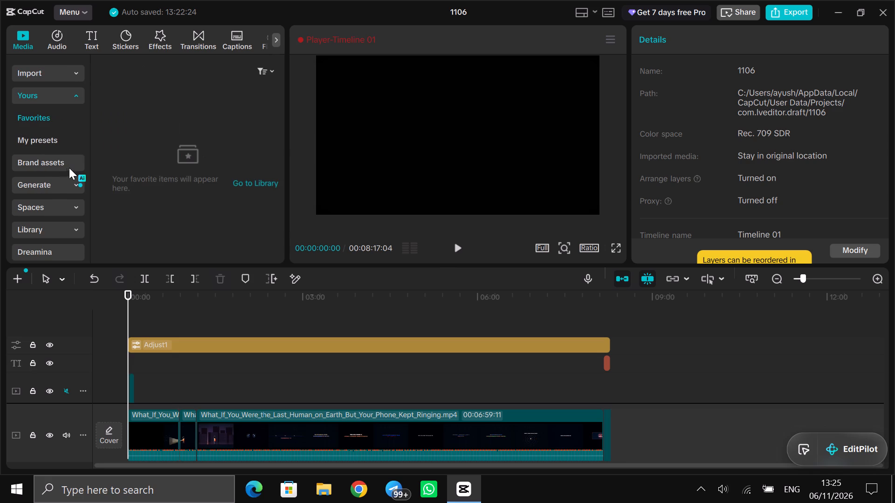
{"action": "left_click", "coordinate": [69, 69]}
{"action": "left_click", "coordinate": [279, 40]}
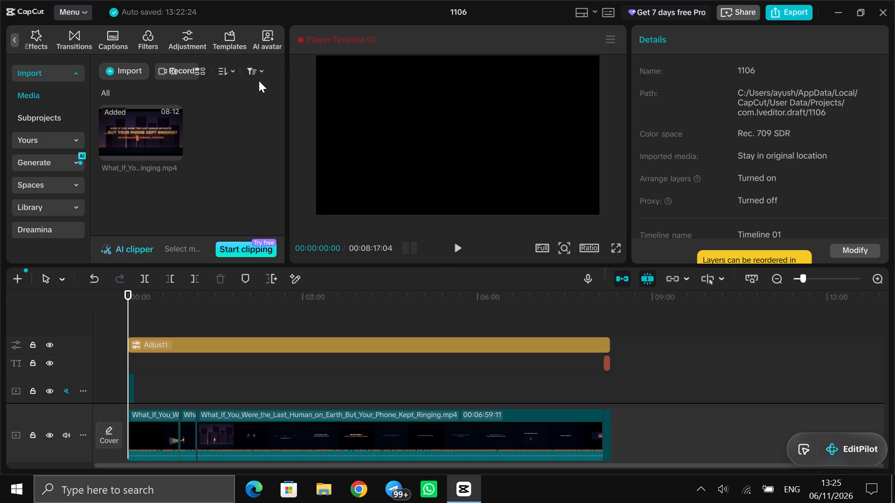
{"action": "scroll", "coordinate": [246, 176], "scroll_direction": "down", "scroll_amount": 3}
Scrub through the whole video from the start to about 00:08:10 to examine its scenes under the adjustment layer.
{"action": "left_click", "coordinate": [145, 303]}
{"action": "left_click_drag", "start_coordinate": [145, 302], "coordinate": [186, 299]}
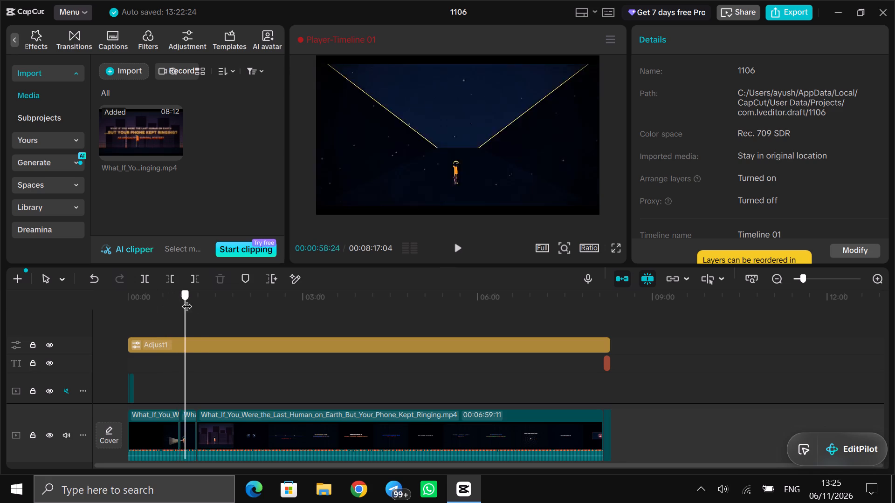
{"action": "left_click_drag", "start_coordinate": [186, 299], "coordinate": [200, 300]}
{"action": "left_click_drag", "start_coordinate": [200, 300], "coordinate": [217, 304]}
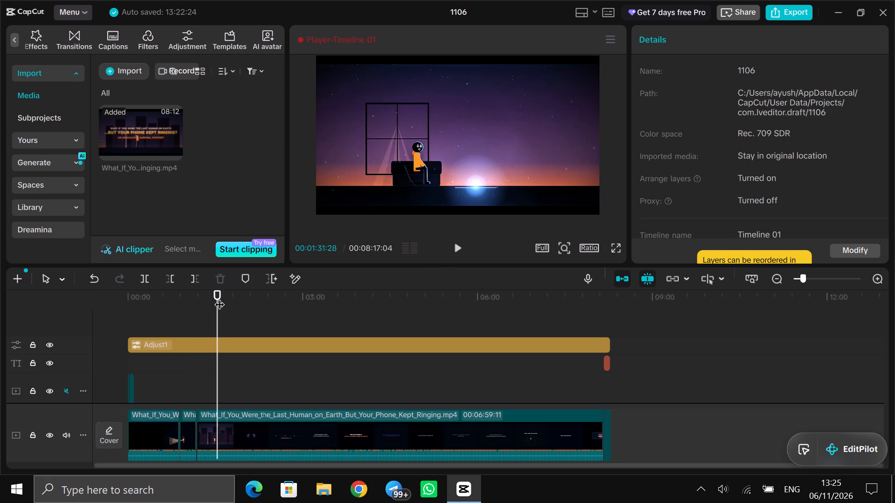
{"action": "left_click_drag", "start_coordinate": [219, 297], "coordinate": [243, 299]}
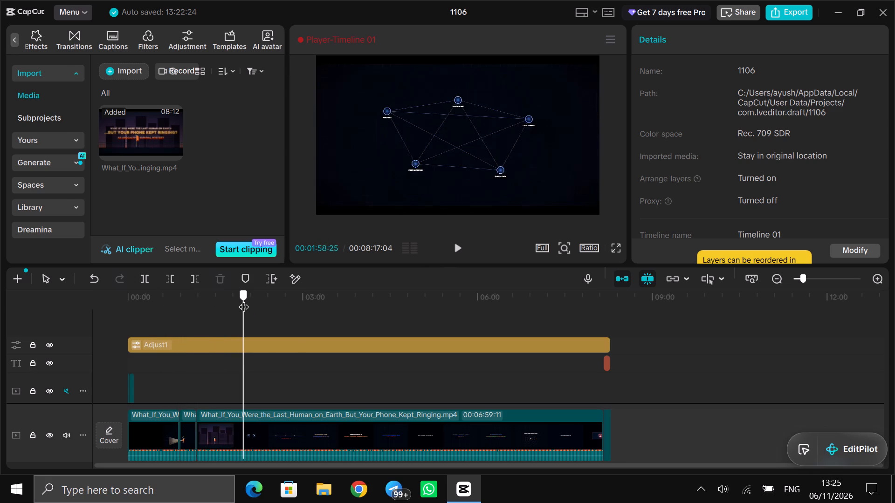
{"action": "left_click_drag", "start_coordinate": [243, 299], "coordinate": [357, 303]}
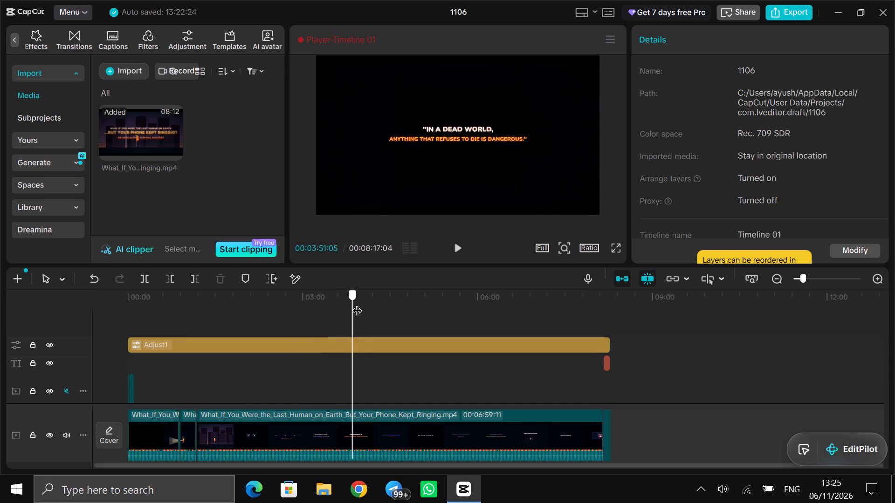
{"action": "left_click_drag", "start_coordinate": [357, 303], "coordinate": [417, 305]}
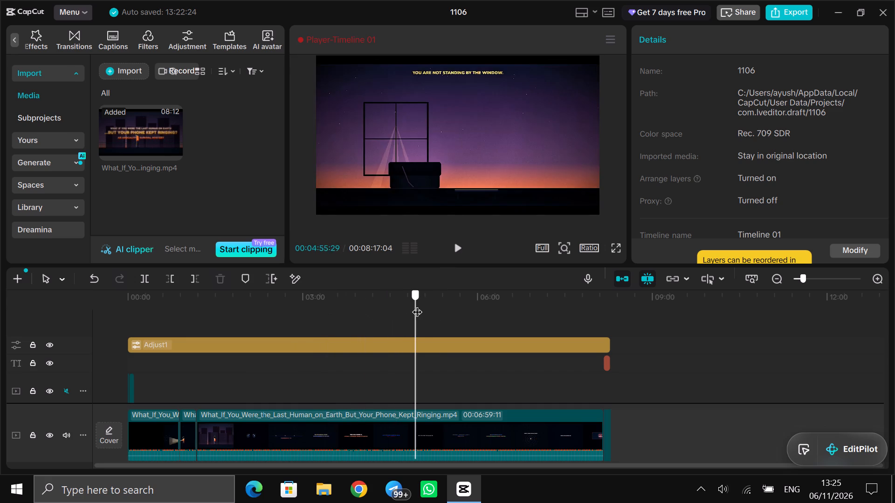
{"action": "left_click_drag", "start_coordinate": [417, 305], "coordinate": [475, 313]}
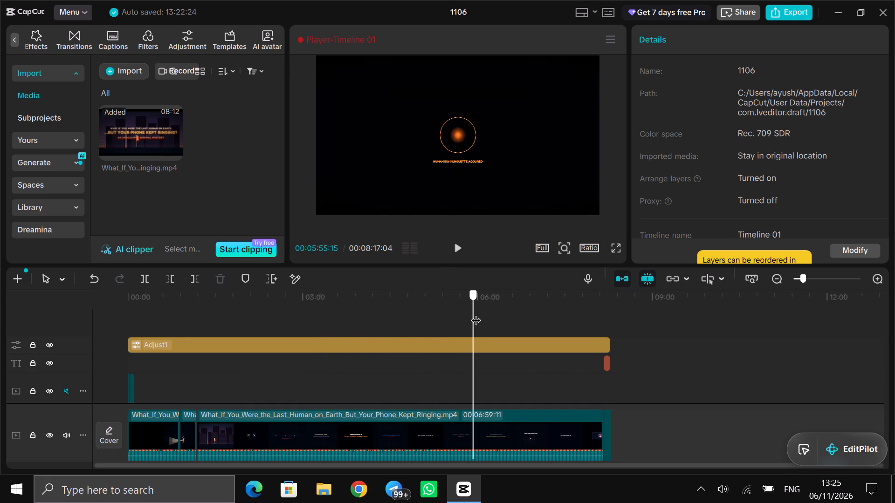
{"action": "left_click_drag", "start_coordinate": [475, 313], "coordinate": [527, 317]}
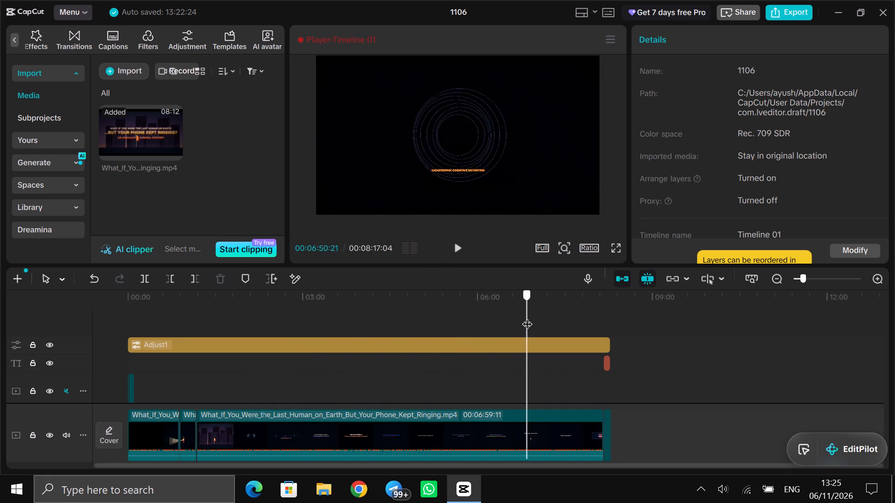
{"action": "left_click_drag", "start_coordinate": [527, 317], "coordinate": [553, 318]}
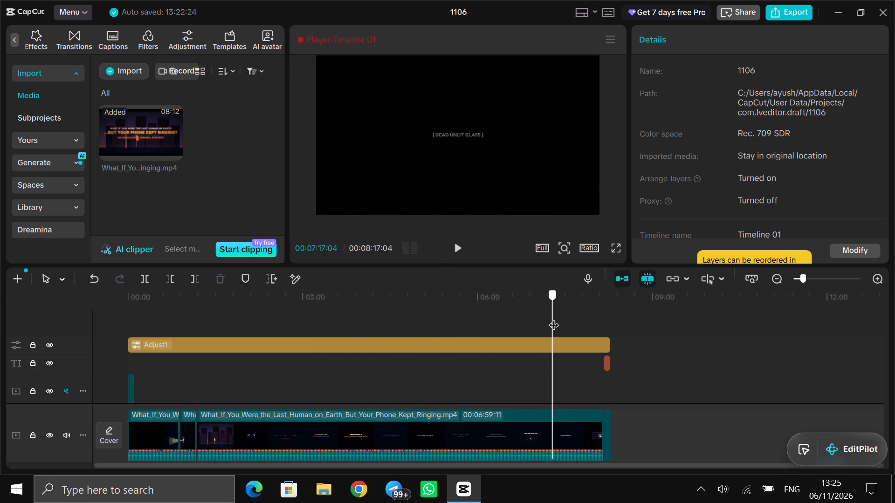
{"action": "left_click_drag", "start_coordinate": [553, 318], "coordinate": [569, 318]}
{"action": "left_click_drag", "start_coordinate": [586, 318], "coordinate": [599, 317]}
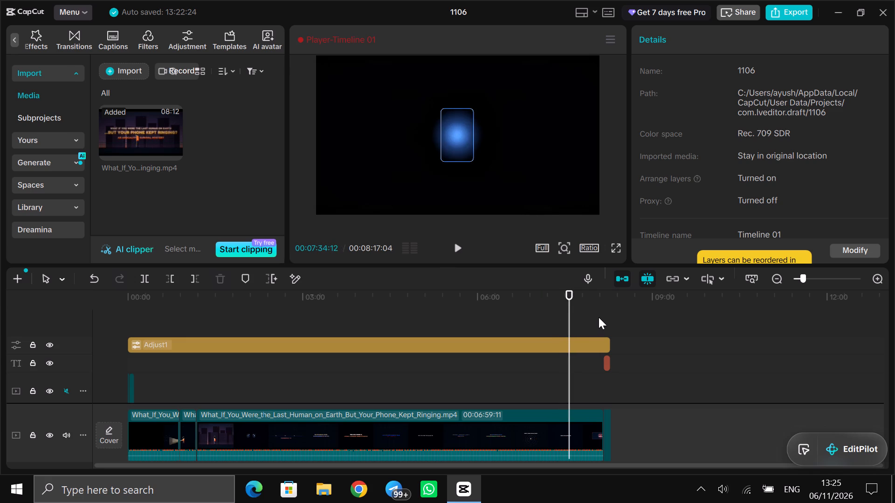
{"action": "left_click_drag", "start_coordinate": [599, 317], "coordinate": [601, 314]}
{"action": "left_click", "coordinate": [601, 314]}
{"action": "left_click_drag", "start_coordinate": [601, 314], "coordinate": [602, 314]}
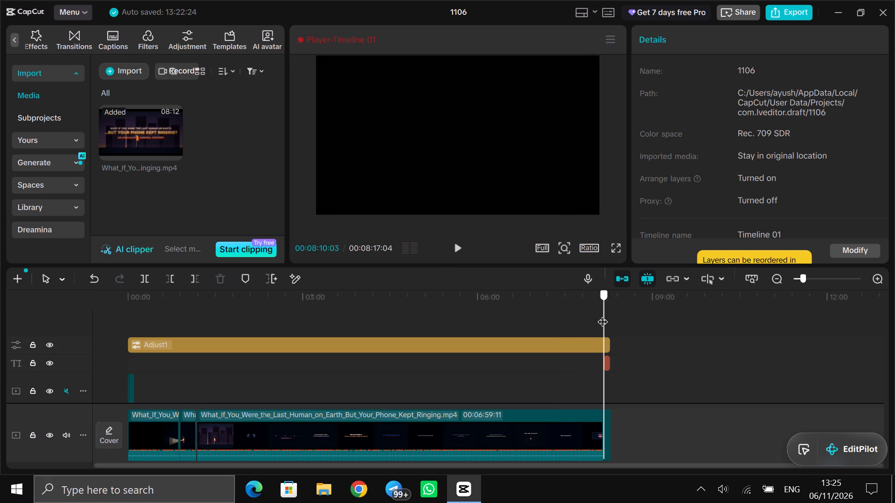
{"action": "left_click_drag", "start_coordinate": [602, 314], "coordinate": [613, 317]}
{"action": "left_click_drag", "start_coordinate": [613, 317], "coordinate": [599, 317]}
Scrub back from the end of the video to its start and play the section from about 00:00:38 to 00:00:48.
{"action": "left_click_drag", "start_coordinate": [599, 317], "coordinate": [601, 311]}
{"action": "left_click_drag", "start_coordinate": [601, 311], "coordinate": [616, 310]}
{"action": "left_click_drag", "start_coordinate": [612, 309], "coordinate": [563, 309]}
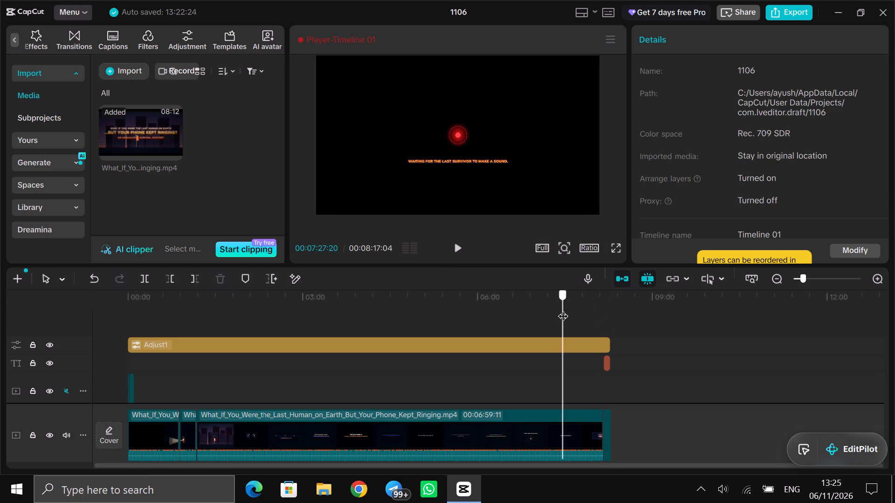
{"action": "left_click_drag", "start_coordinate": [563, 309], "coordinate": [332, 316]}
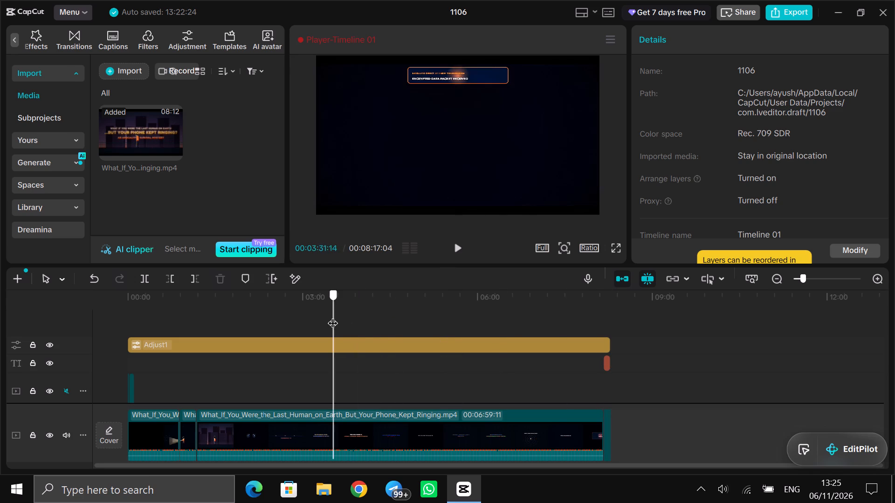
{"action": "left_click_drag", "start_coordinate": [332, 316], "coordinate": [234, 306]}
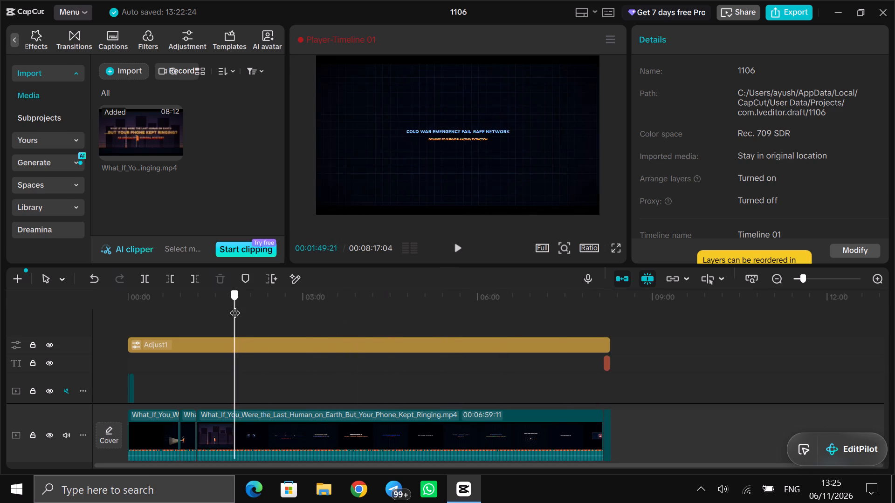
{"action": "left_click_drag", "start_coordinate": [234, 306], "coordinate": [112, 311]}
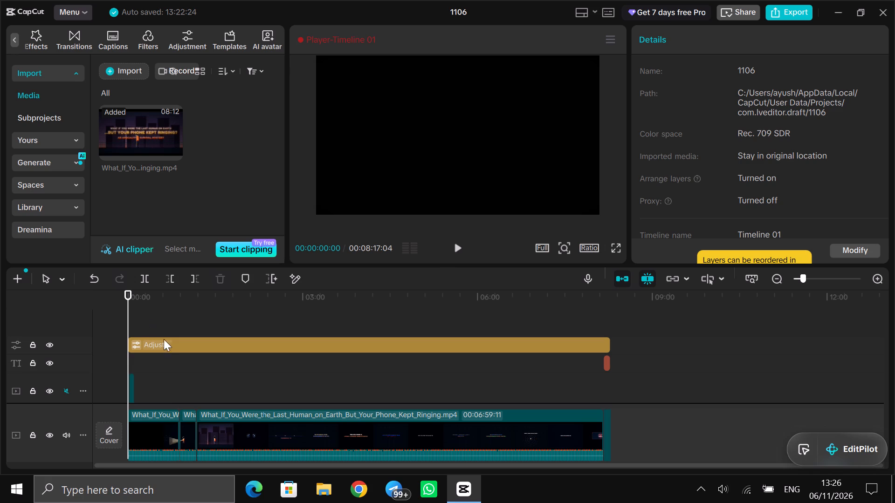
{"action": "left_click", "coordinate": [165, 318]}
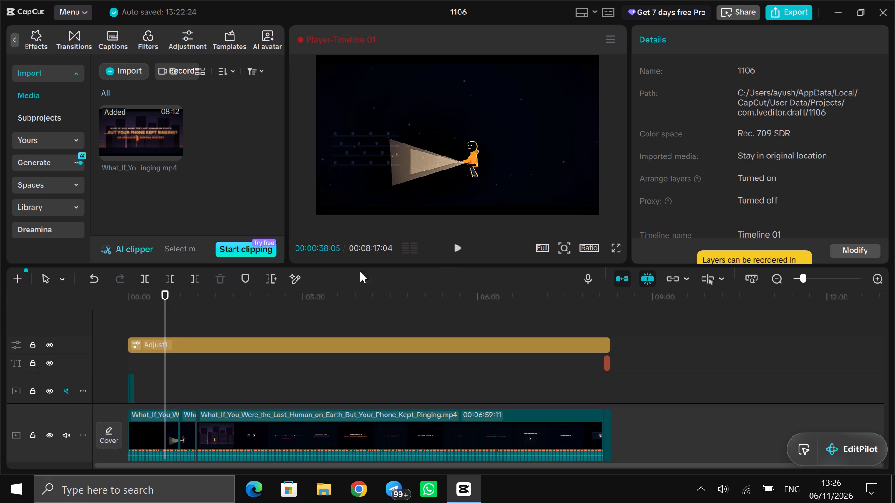
{"action": "left_click", "coordinate": [461, 244]}
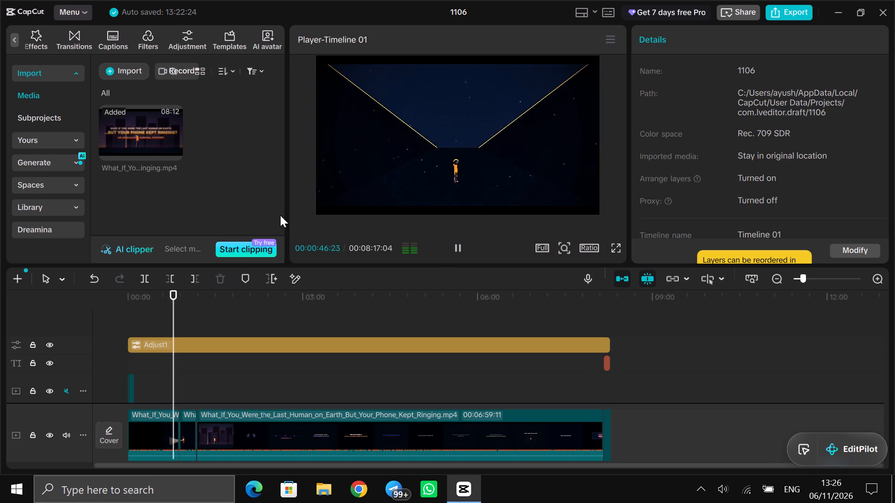
{"action": "left_click", "coordinate": [459, 248]}
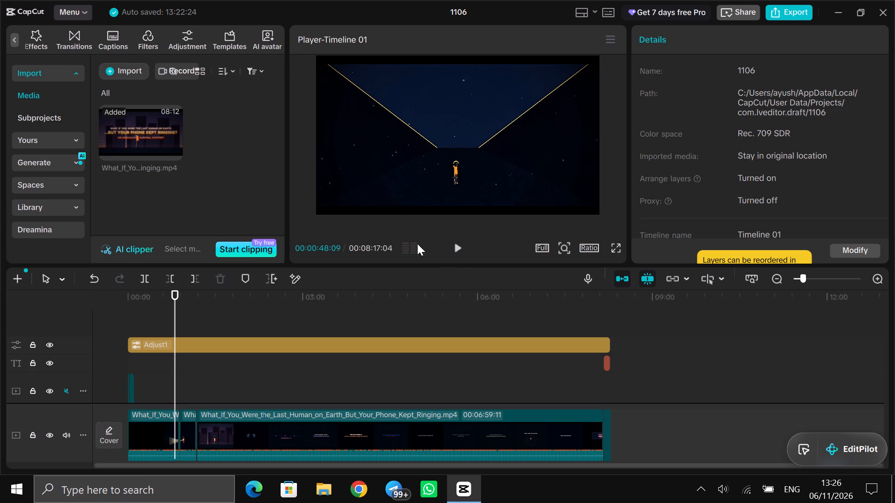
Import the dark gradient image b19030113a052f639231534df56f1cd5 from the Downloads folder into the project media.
{"action": "left_click", "coordinate": [54, 142]}
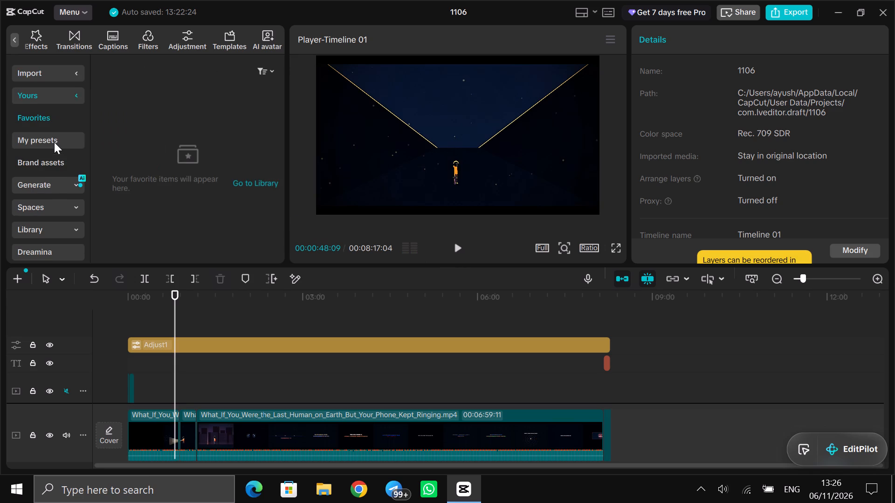
{"action": "left_click", "coordinate": [65, 70]}
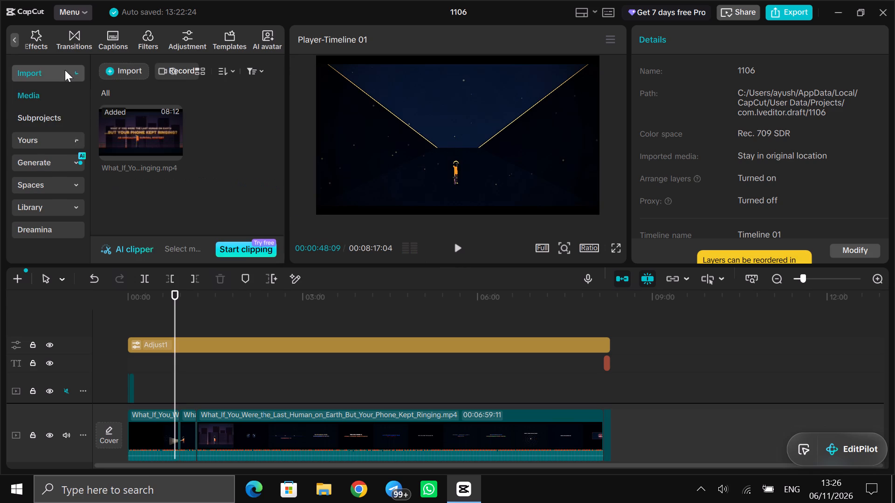
{"action": "left_click", "coordinate": [121, 75]}
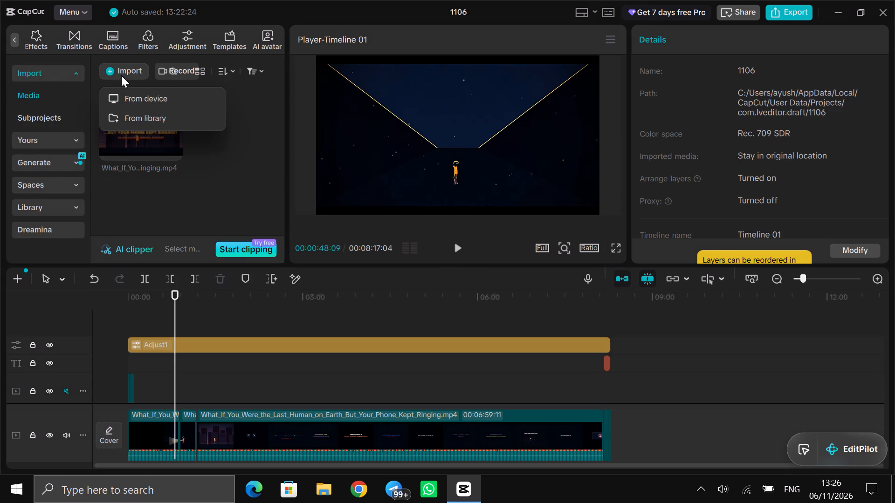
{"action": "left_click", "coordinate": [134, 96]}
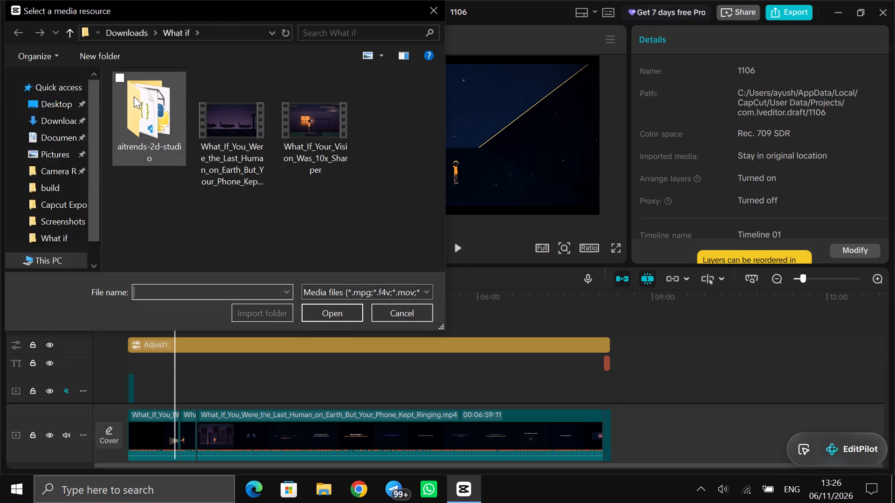
{"action": "left_click", "coordinate": [65, 181]}
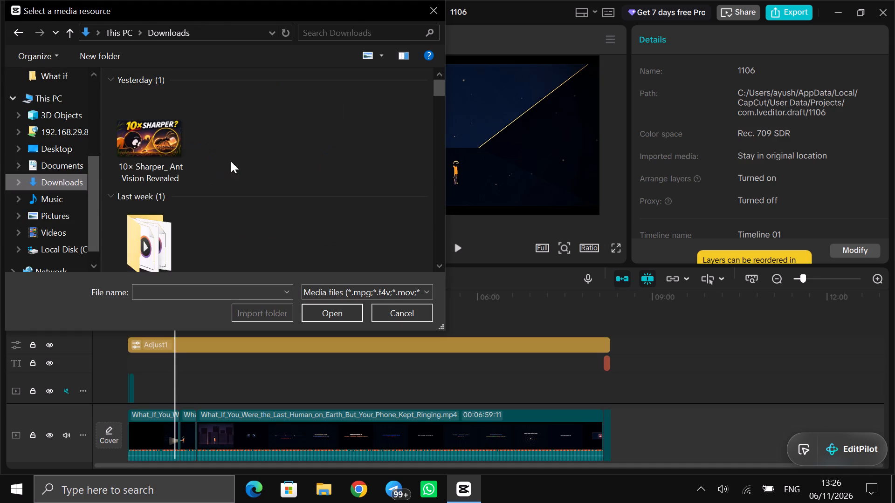
{"action": "left_click", "coordinate": [441, 110]}
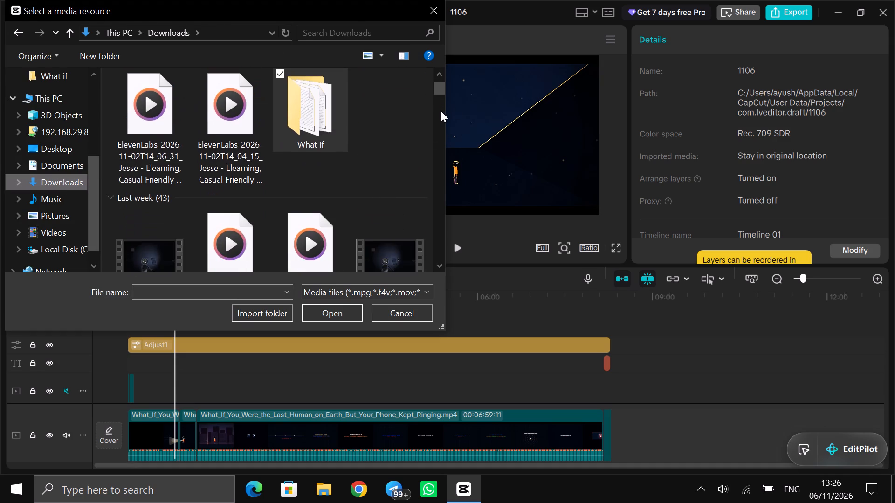
{"action": "left_click", "coordinate": [441, 110]}
{"action": "left_click", "coordinate": [441, 110]}
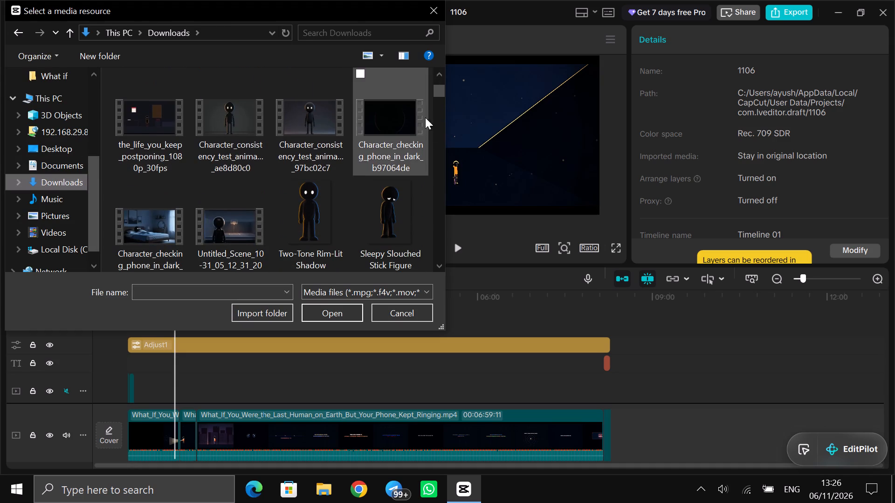
{"action": "double_click", "coordinate": [435, 122]}
{"action": "left_click", "coordinate": [437, 125]}
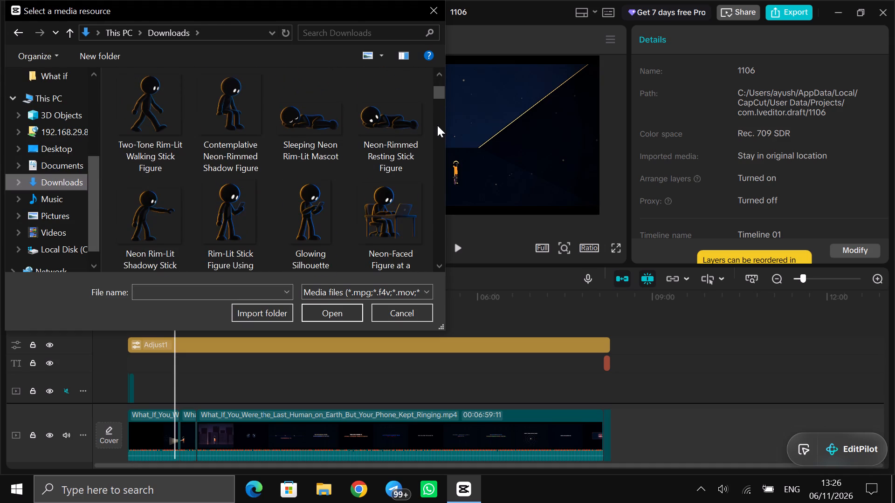
{"action": "double_click", "coordinate": [437, 125]}
{"action": "left_click", "coordinate": [437, 125]}
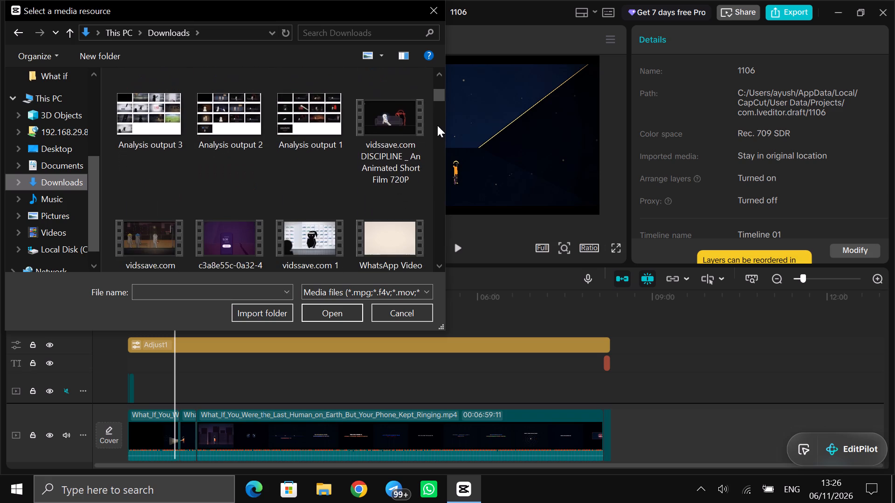
{"action": "left_click", "coordinate": [437, 125]}
{"action": "left_click", "coordinate": [437, 125]}
{"action": "left_click", "coordinate": [437, 125]}
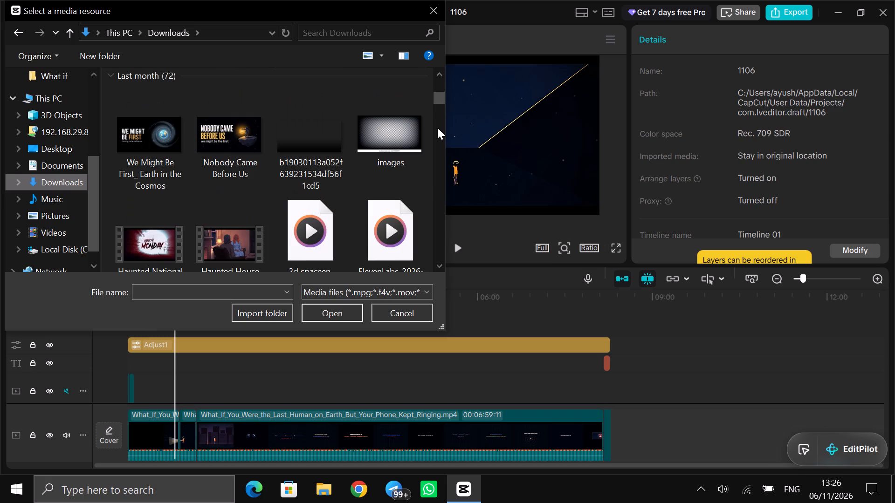
{"action": "left_click", "coordinate": [320, 127]}
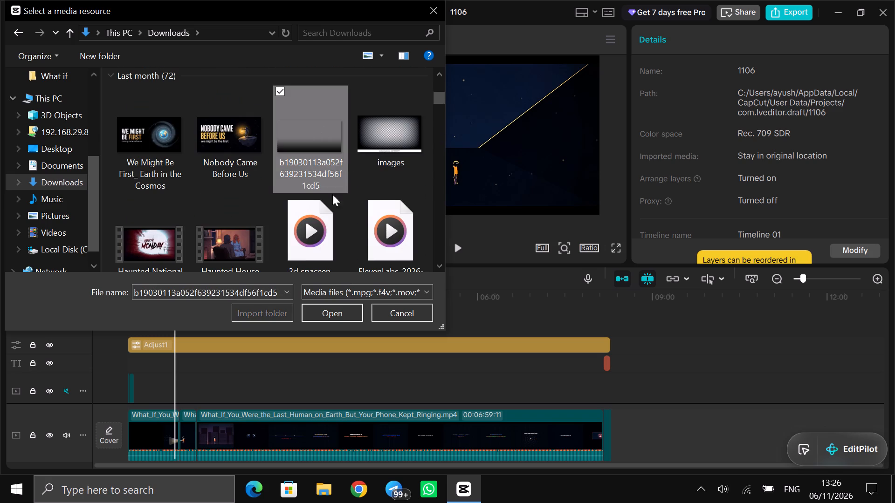
{"action": "left_click", "coordinate": [342, 311]}
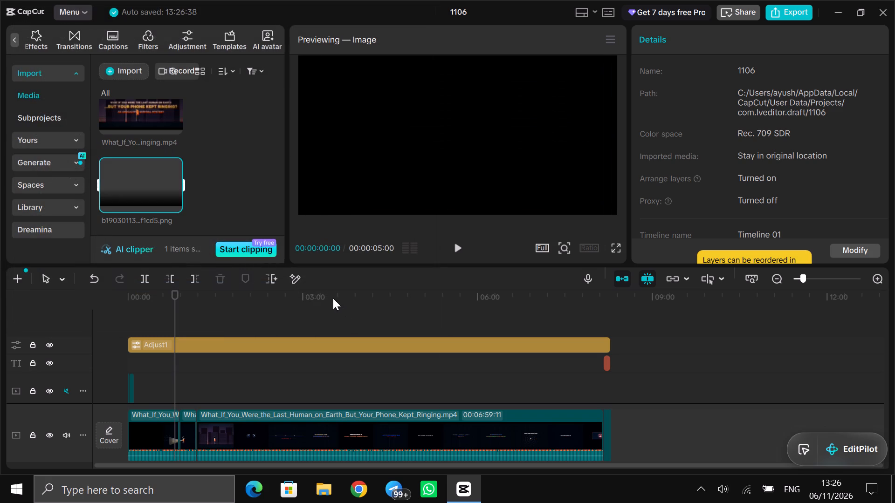
Place the imported gradient image on a new track beneath the Adjust1 layer and extend its start to the timeline's beginning.
{"action": "left_click_drag", "start_coordinate": [151, 169], "coordinate": [158, 310]}
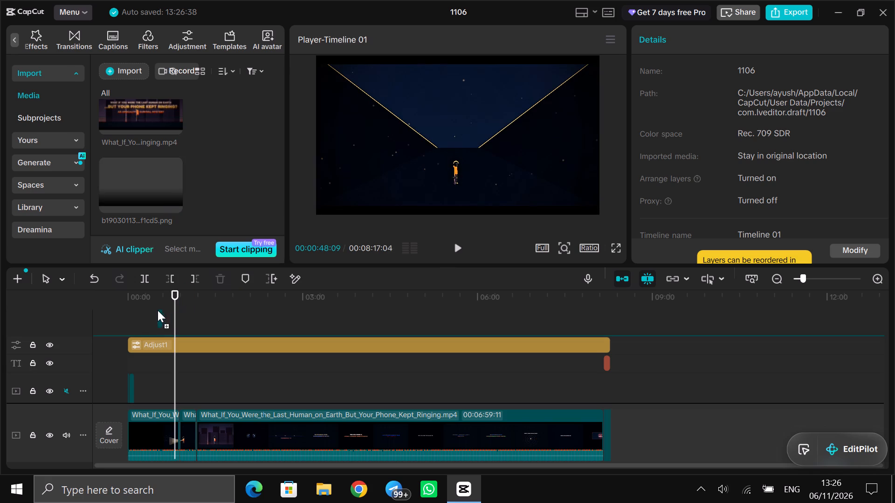
{"action": "left_click_drag", "start_coordinate": [158, 310], "coordinate": [141, 363]}
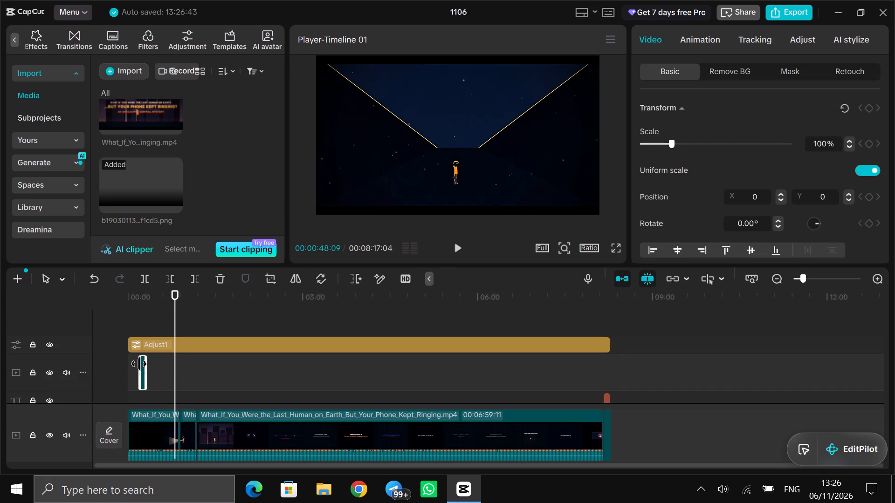
{"action": "left_click_drag", "start_coordinate": [139, 364], "coordinate": [123, 359]}
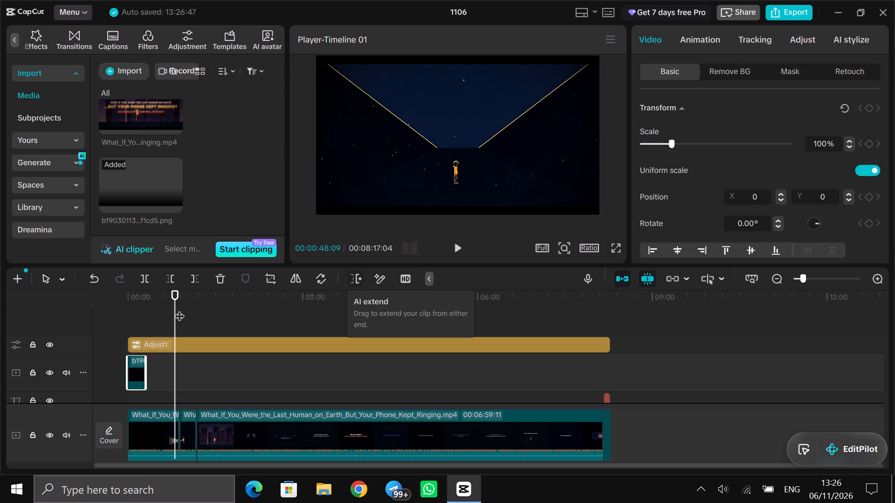
Move the gradient image to a track above Adjust1 and extend its start to the timeline's beginning, making it about 25 seconds long.
{"action": "left_click_drag", "start_coordinate": [134, 368], "coordinate": [151, 321]}
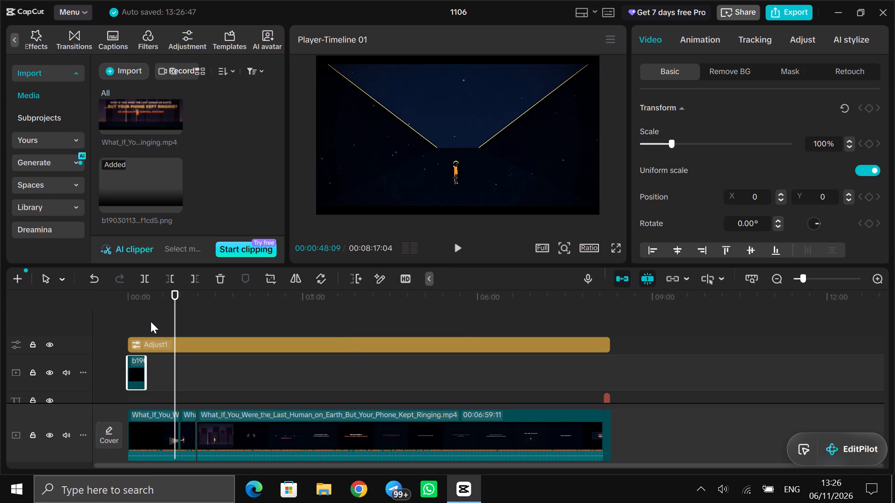
{"action": "left_click_drag", "start_coordinate": [151, 321], "coordinate": [141, 318]}
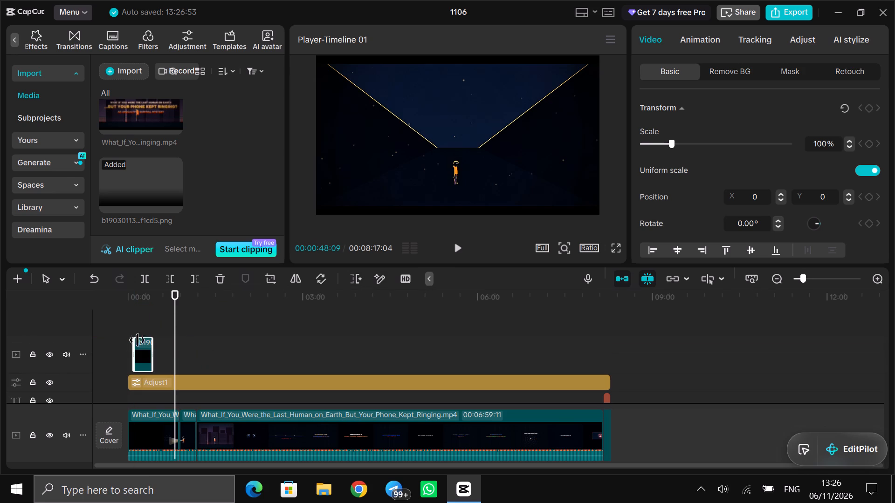
{"action": "left_click_drag", "start_coordinate": [134, 350], "coordinate": [115, 347]}
{"action": "left_click", "coordinate": [162, 317]}
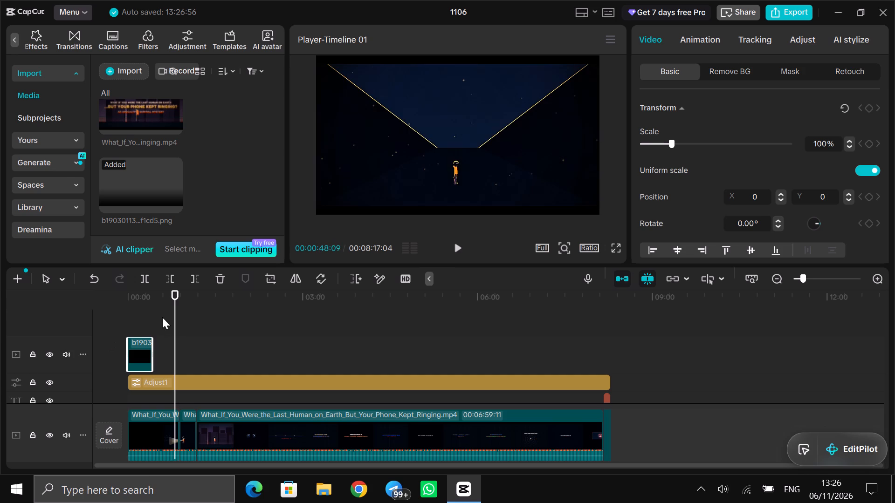
Enlarge the gradient image overlay in the preview to 136% scale, checking it against the city scene at about 00:00:01.
{"action": "left_click", "coordinate": [141, 316]}
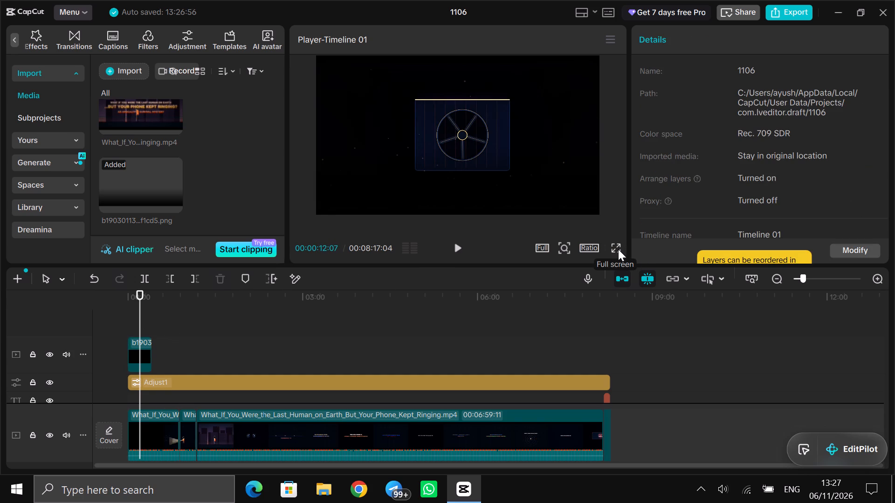
{"action": "left_click", "coordinate": [819, 279]}
{"action": "left_click", "coordinate": [167, 320]}
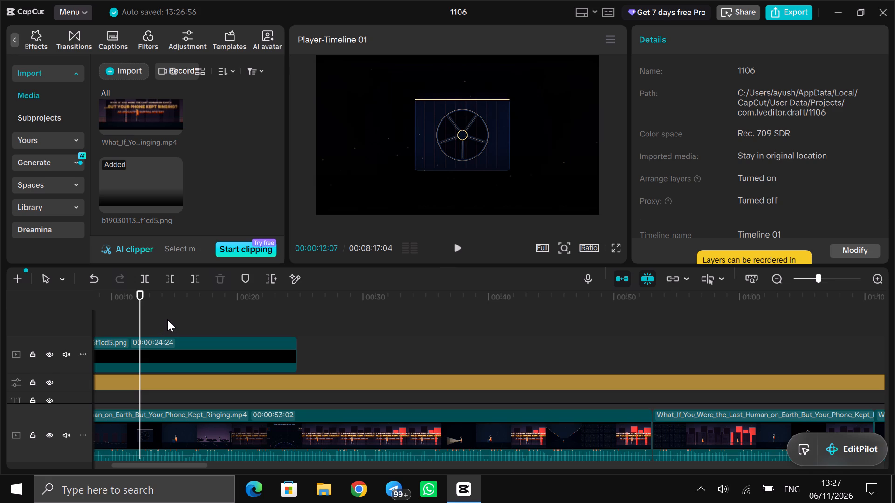
{"action": "left_click", "coordinate": [167, 319]}
{"action": "left_click_drag", "start_coordinate": [165, 316], "coordinate": [55, 302]}
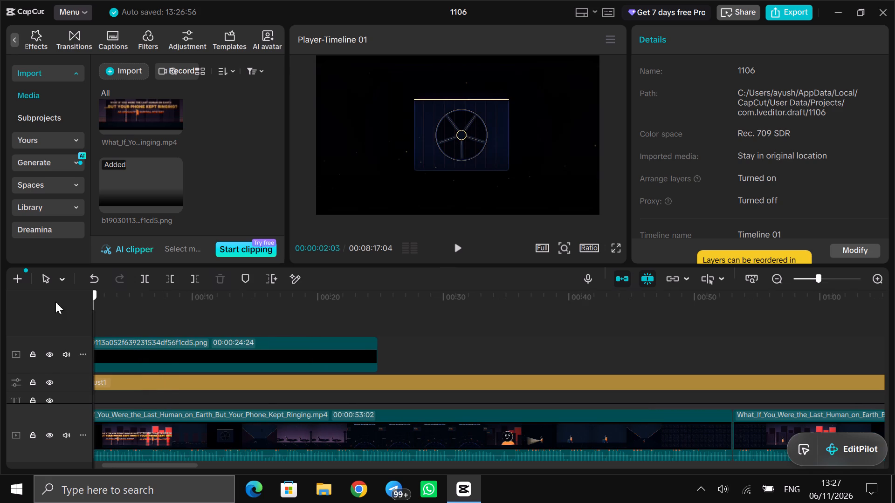
{"action": "left_click_drag", "start_coordinate": [55, 302], "coordinate": [66, 297]}
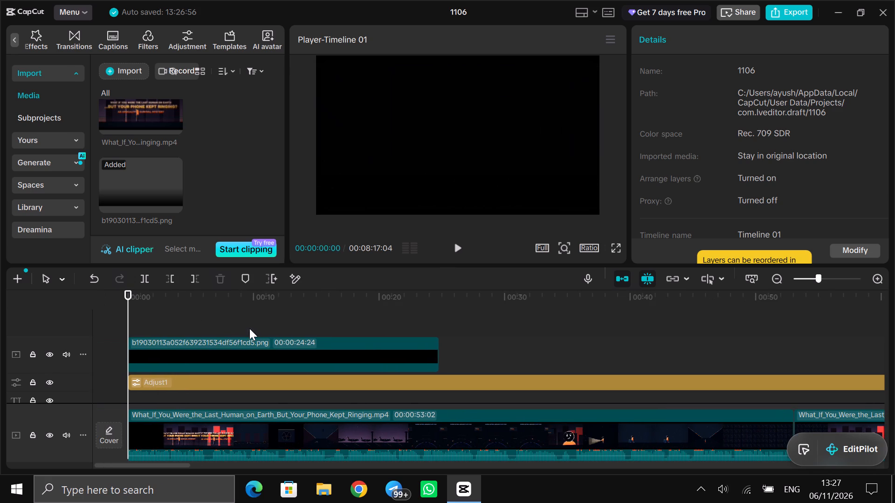
{"action": "left_click", "coordinate": [150, 325]}
{"action": "left_click", "coordinate": [188, 349]}
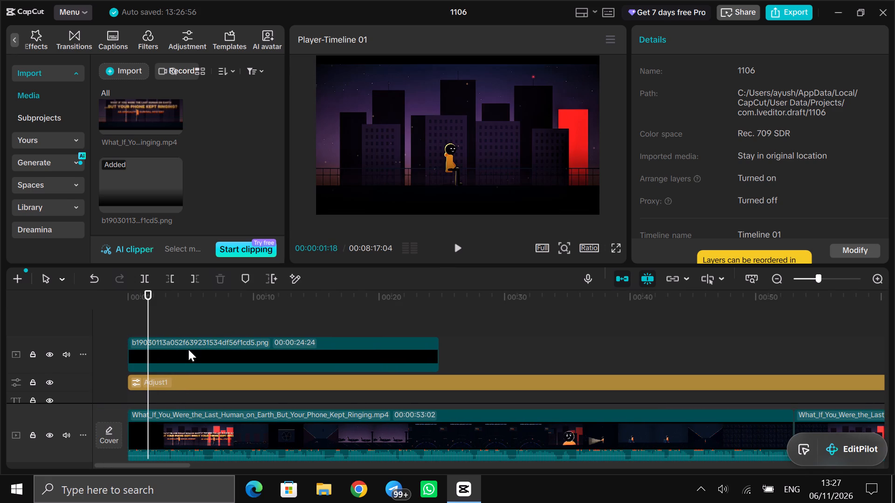
{"action": "left_click", "coordinate": [321, 352]}
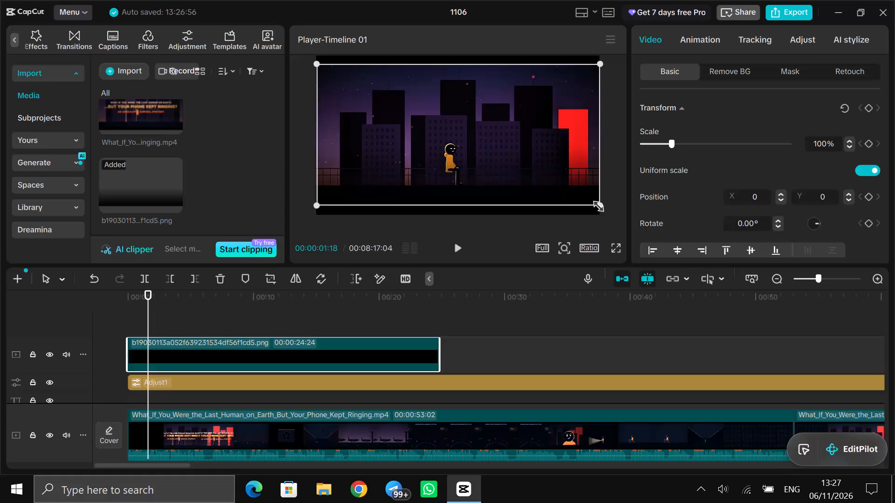
{"action": "left_click_drag", "start_coordinate": [595, 204], "coordinate": [628, 237]}
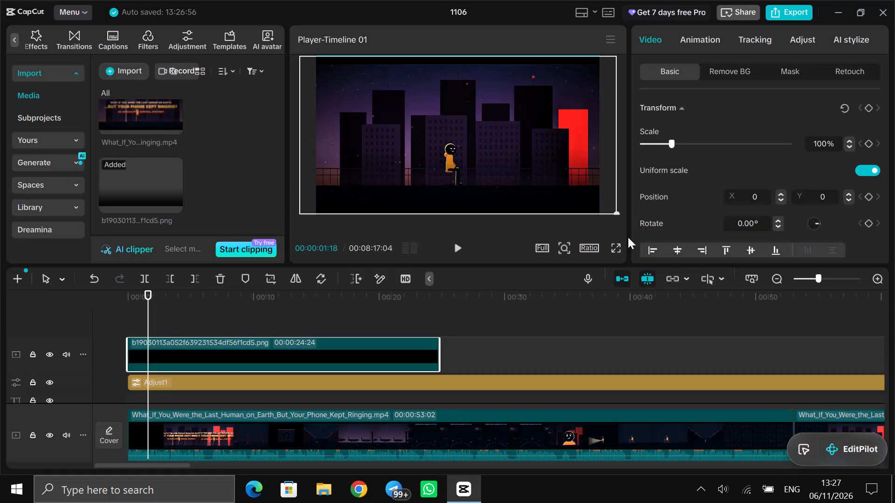
{"action": "left_click_drag", "start_coordinate": [628, 237], "coordinate": [662, 253]}
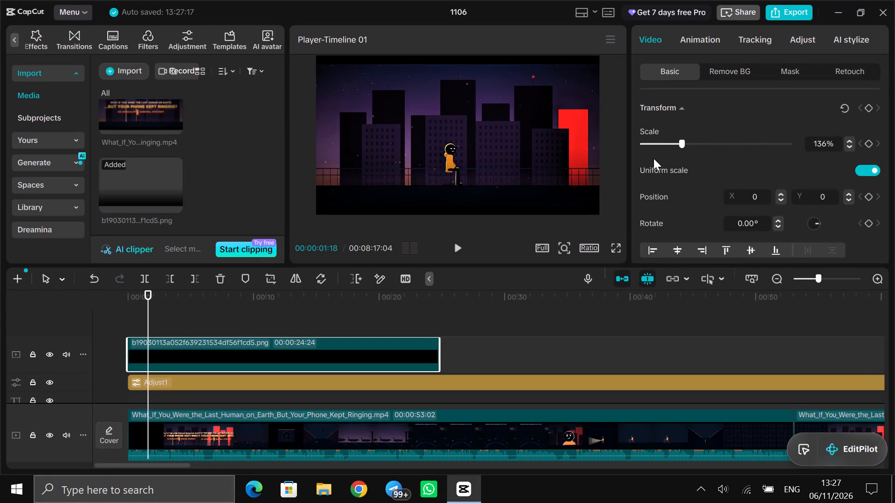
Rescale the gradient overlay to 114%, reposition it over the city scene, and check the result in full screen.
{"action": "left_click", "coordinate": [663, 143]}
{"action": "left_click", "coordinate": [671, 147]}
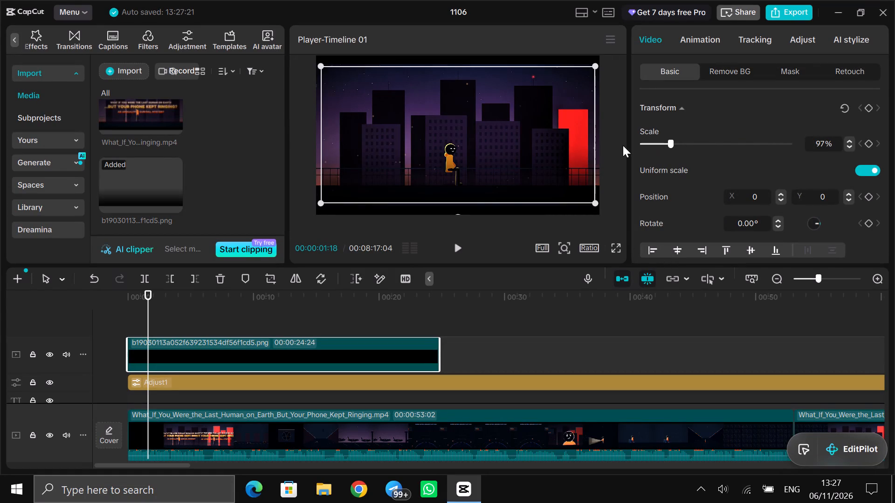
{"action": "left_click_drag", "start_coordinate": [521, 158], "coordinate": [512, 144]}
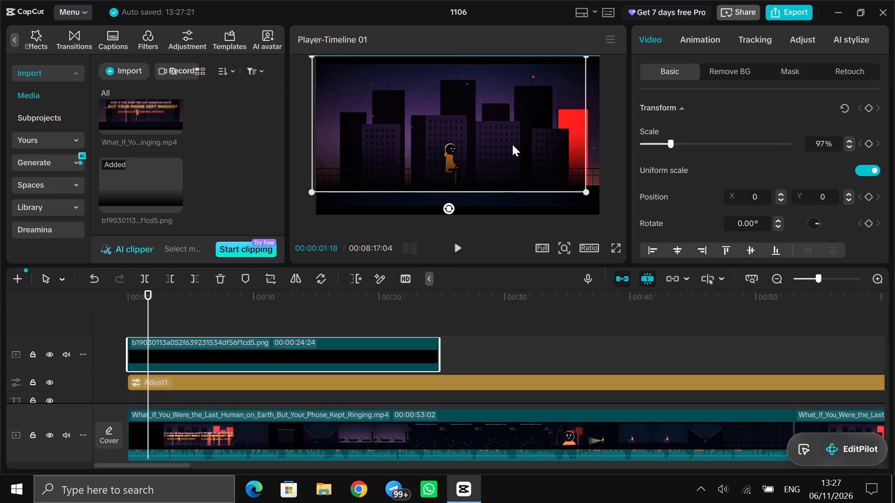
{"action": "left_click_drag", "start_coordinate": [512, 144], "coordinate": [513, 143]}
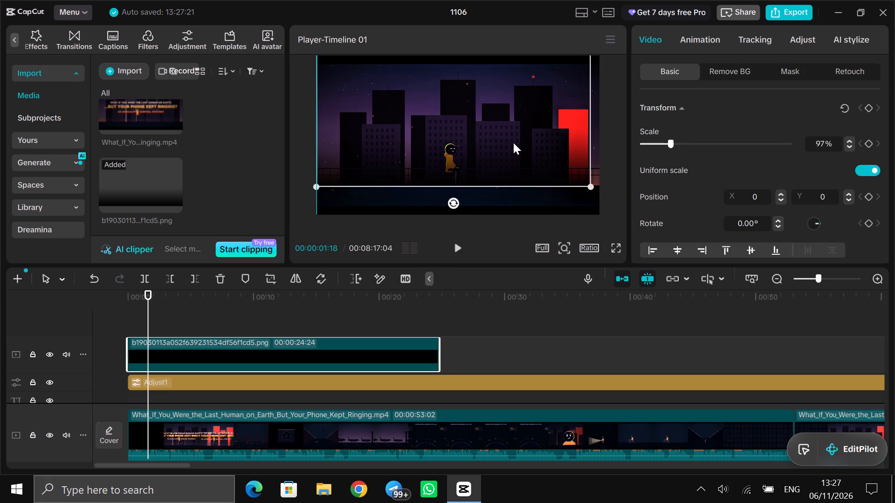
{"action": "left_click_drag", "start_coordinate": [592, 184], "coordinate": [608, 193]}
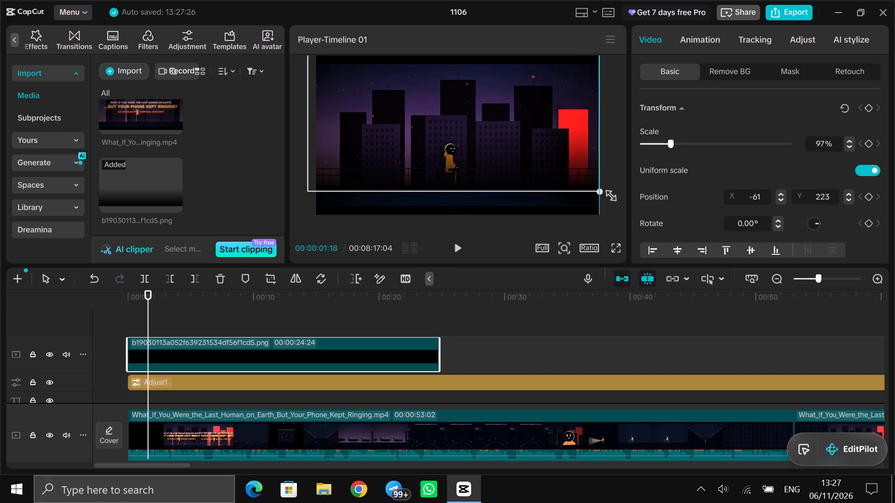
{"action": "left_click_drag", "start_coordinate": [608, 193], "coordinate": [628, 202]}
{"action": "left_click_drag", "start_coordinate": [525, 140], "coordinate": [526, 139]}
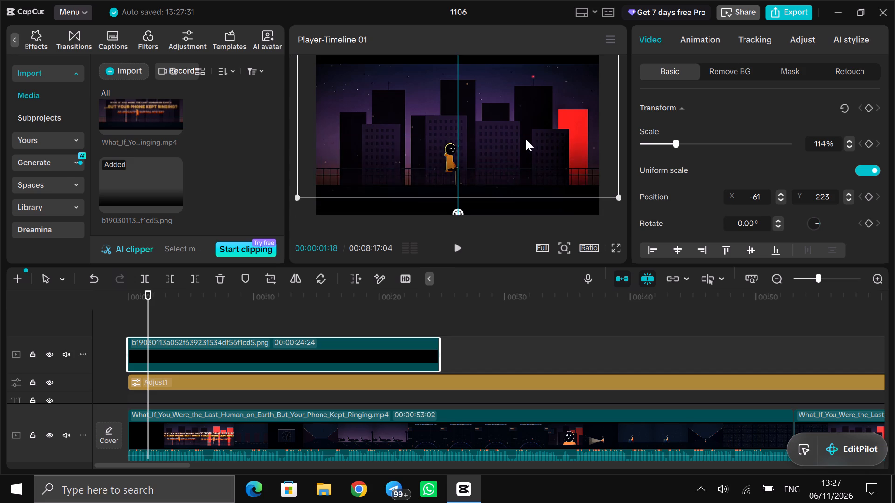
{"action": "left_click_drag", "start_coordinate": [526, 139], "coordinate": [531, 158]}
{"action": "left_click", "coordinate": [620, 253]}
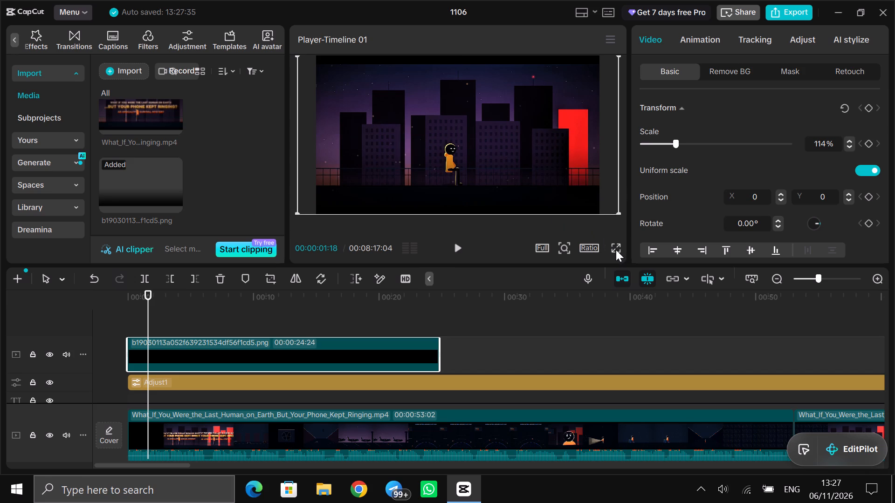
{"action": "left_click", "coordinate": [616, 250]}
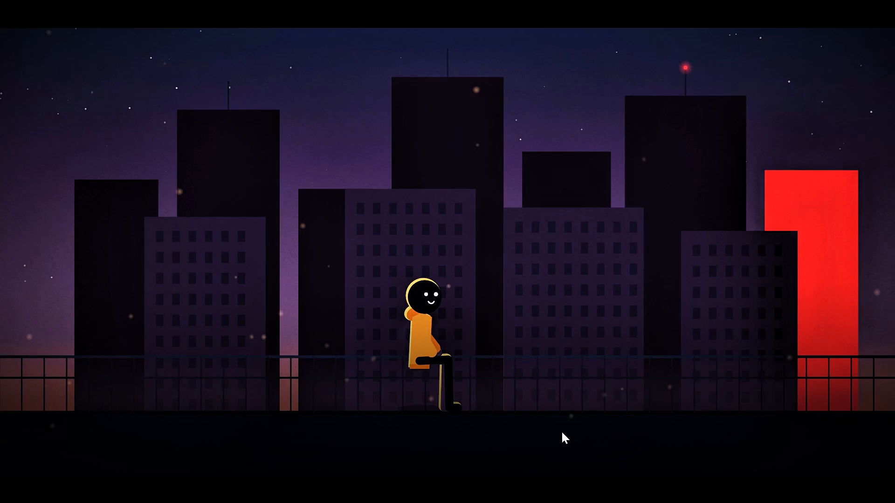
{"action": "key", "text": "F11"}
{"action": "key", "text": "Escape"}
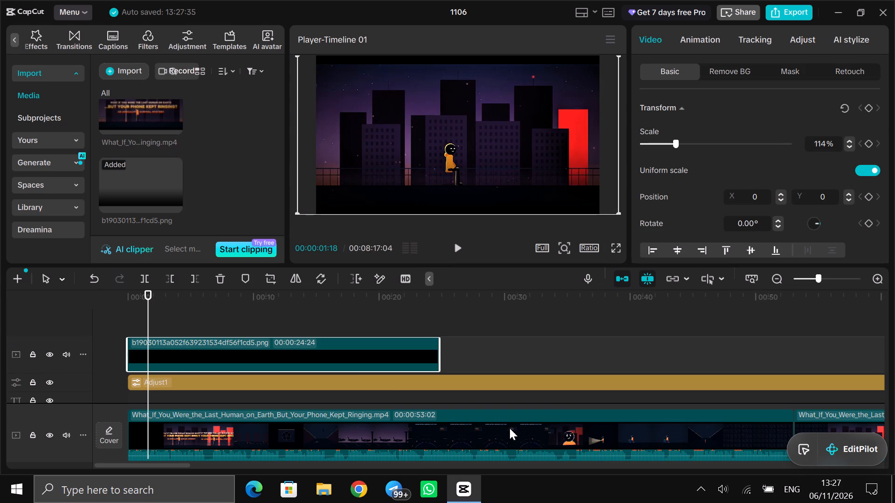
Delete the gradient image overlay from the timeline.
{"action": "left_click", "coordinate": [221, 276]}
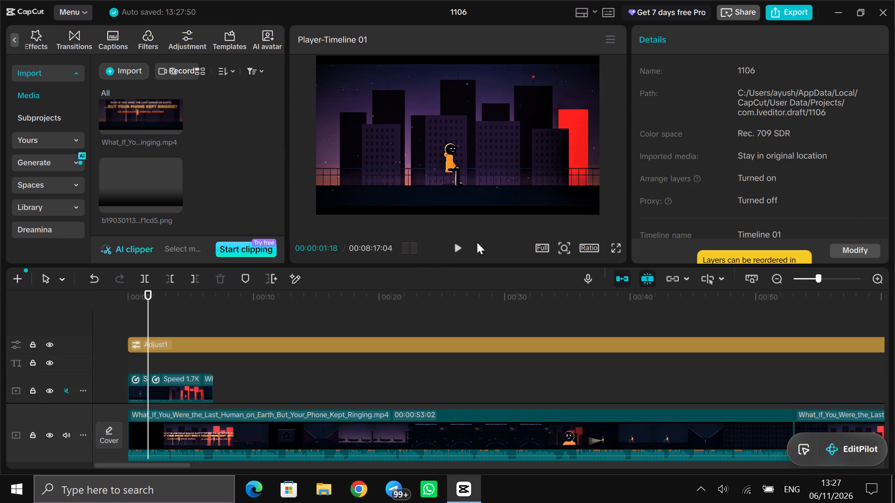
Play the opening city scene without the overlay, stopping at 00:00:05:00.
{"action": "left_click", "coordinate": [458, 243]}
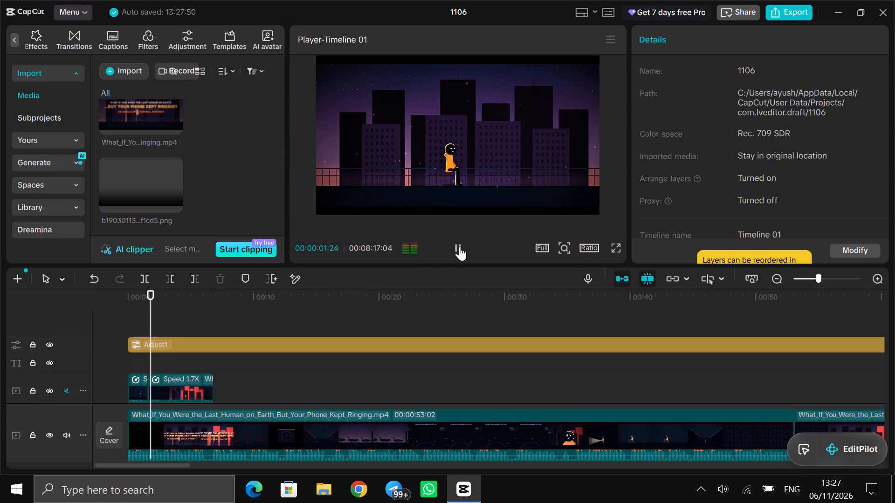
{"action": "left_click", "coordinate": [457, 241]}
{"action": "left_click", "coordinate": [457, 240]}
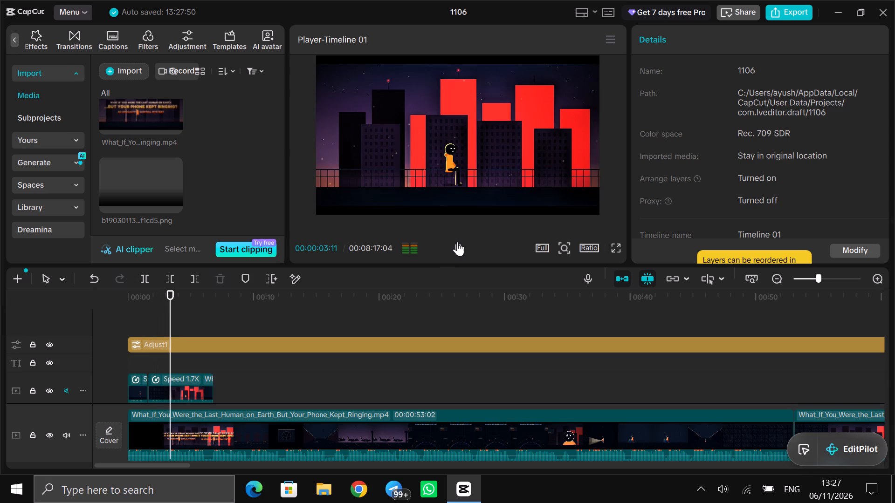
{"action": "left_click", "coordinate": [457, 245]}
{"action": "left_click", "coordinate": [457, 245]}
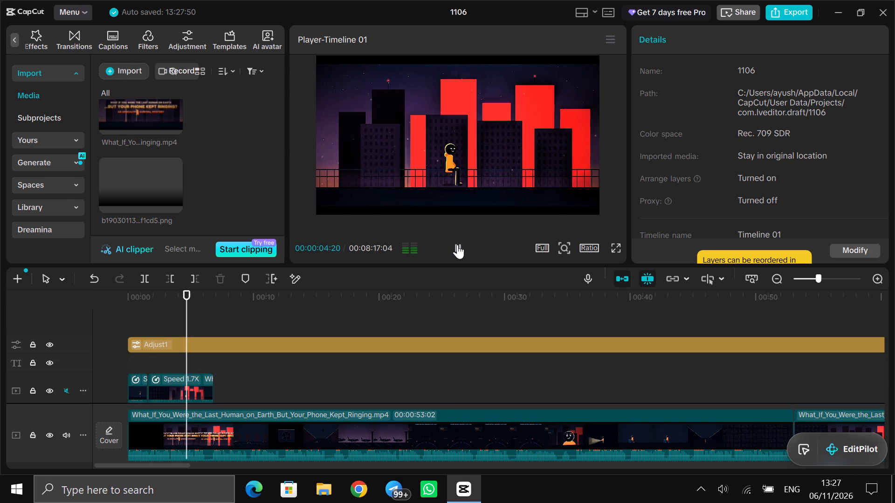
{"action": "left_click", "coordinate": [457, 245]}
Set the Clarity of the Adjust1 layer to 75 in its basic adjustments.
{"action": "left_click", "coordinate": [382, 344]}
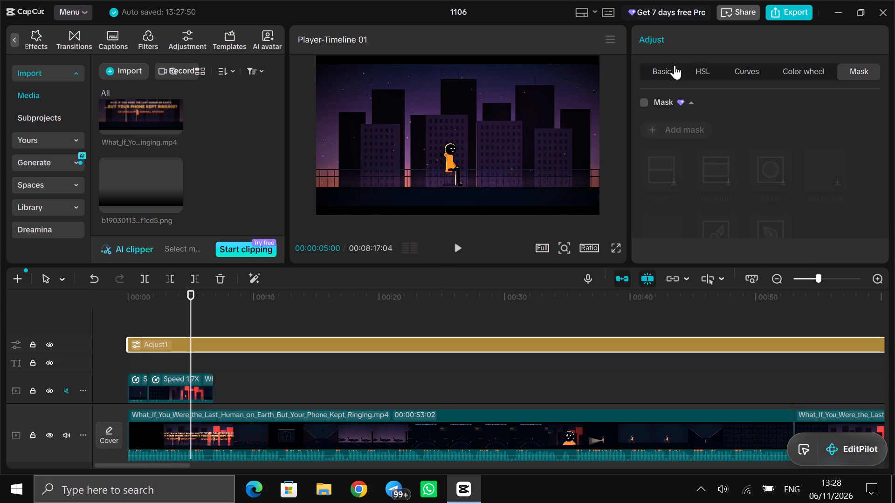
{"action": "left_click", "coordinate": [663, 68]}
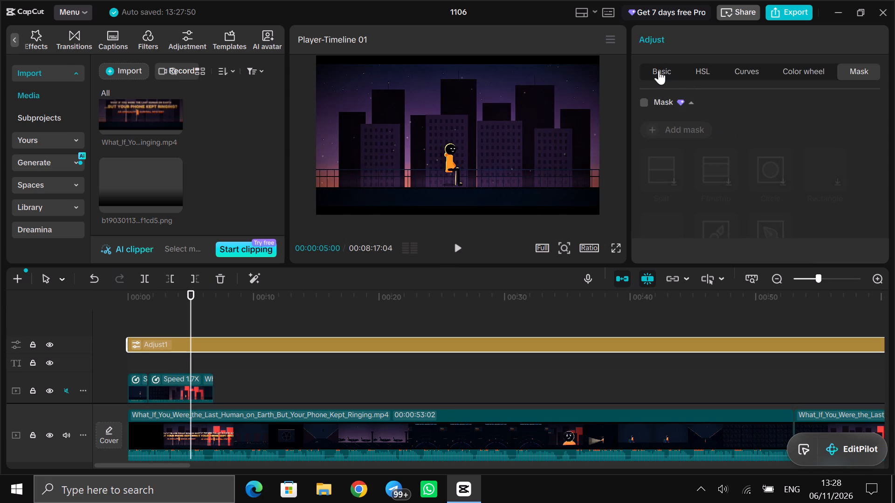
{"action": "scroll", "coordinate": [684, 165], "scroll_direction": "down", "scroll_amount": 7}
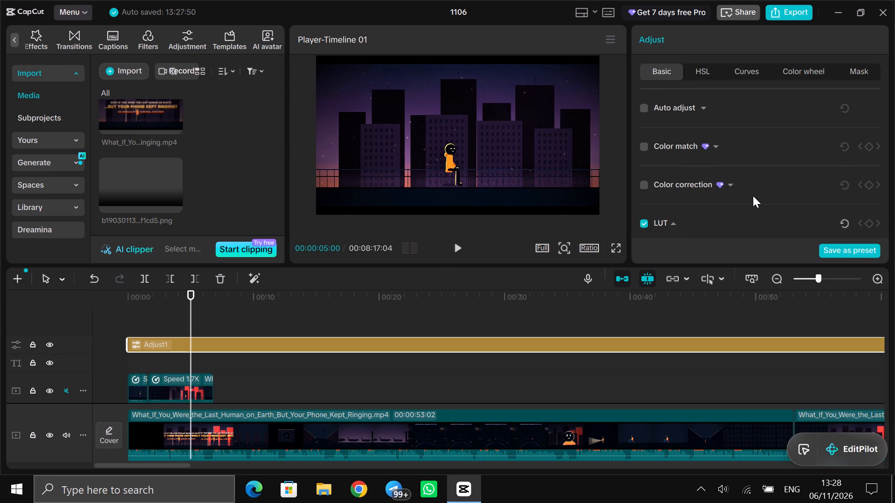
{"action": "scroll", "coordinate": [753, 199], "scroll_direction": "down", "scroll_amount": 3}
{"action": "scroll", "coordinate": [753, 199], "scroll_direction": "up", "scroll_amount": 1}
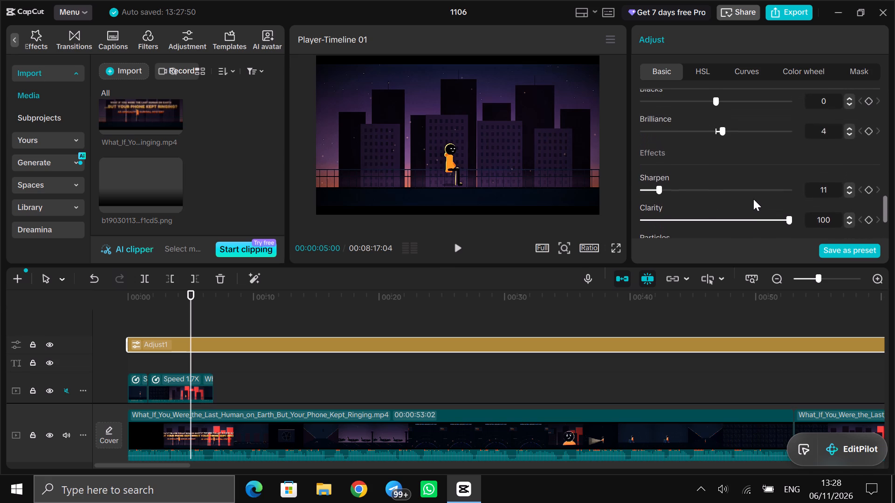
{"action": "left_click", "coordinate": [747, 223]}
{"action": "double_click", "coordinate": [850, 217]}
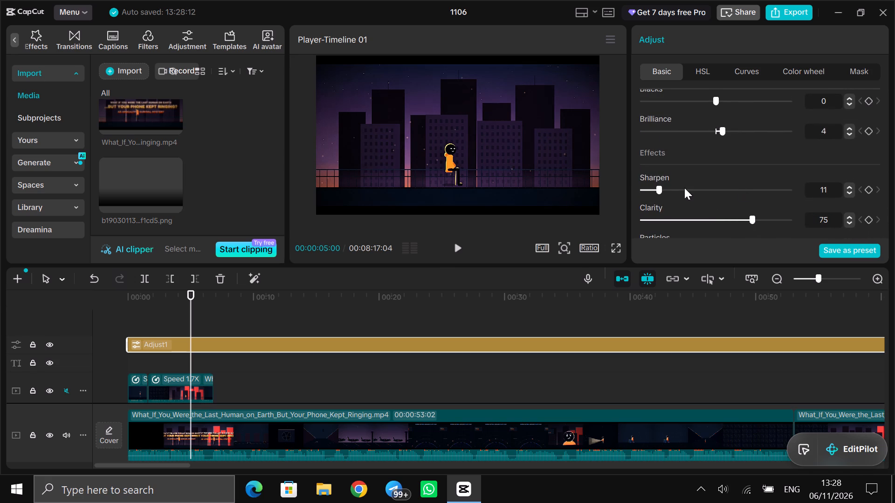
Review the Adjust1 layer's lightness and effects settings, from Exposure and Contrast through to Vignette.
{"action": "scroll", "coordinate": [684, 188], "scroll_direction": "up", "scroll_amount": 4}
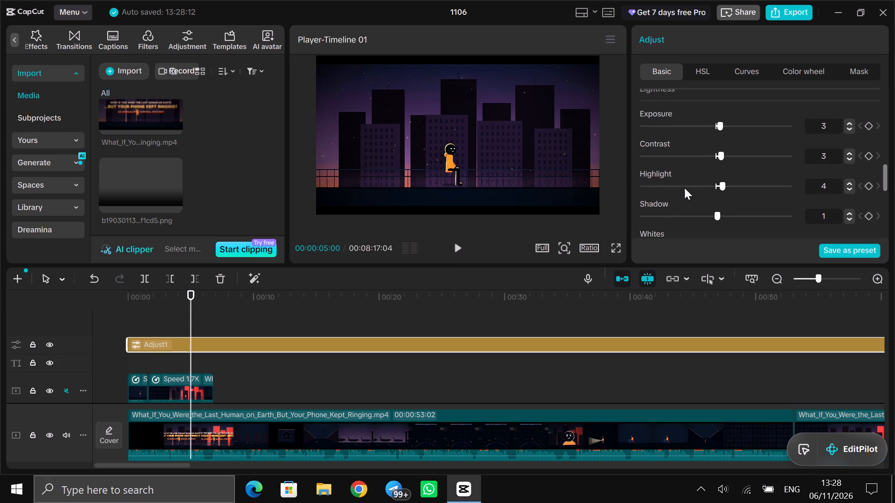
{"action": "scroll", "coordinate": [684, 188], "scroll_direction": "up", "scroll_amount": 1}
{"action": "scroll", "coordinate": [684, 188], "scroll_direction": "down", "scroll_amount": 1}
{"action": "scroll", "coordinate": [684, 188], "scroll_direction": "up", "scroll_amount": 1}
{"action": "scroll", "coordinate": [684, 188], "scroll_direction": "down", "scroll_amount": 4}
{"action": "scroll", "coordinate": [684, 188], "scroll_direction": "up", "scroll_amount": 1}
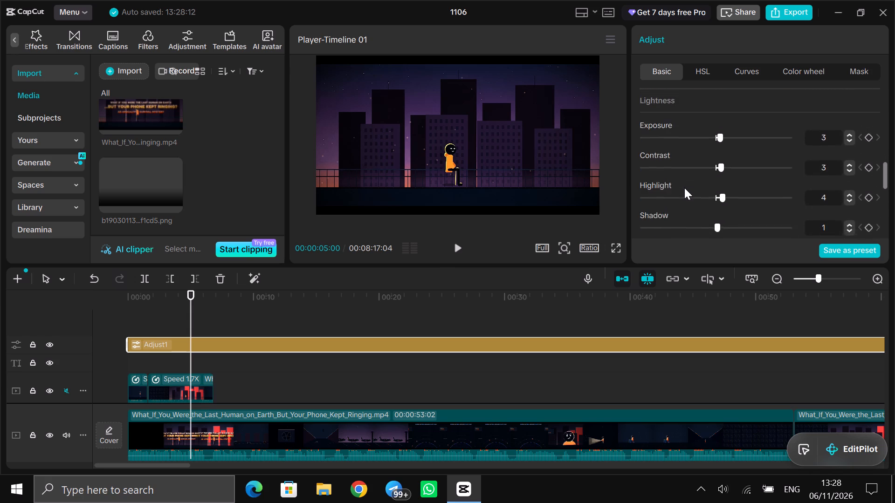
{"action": "scroll", "coordinate": [684, 188], "scroll_direction": "up", "scroll_amount": 3}
{"action": "scroll", "coordinate": [684, 188], "scroll_direction": "down", "scroll_amount": 8}
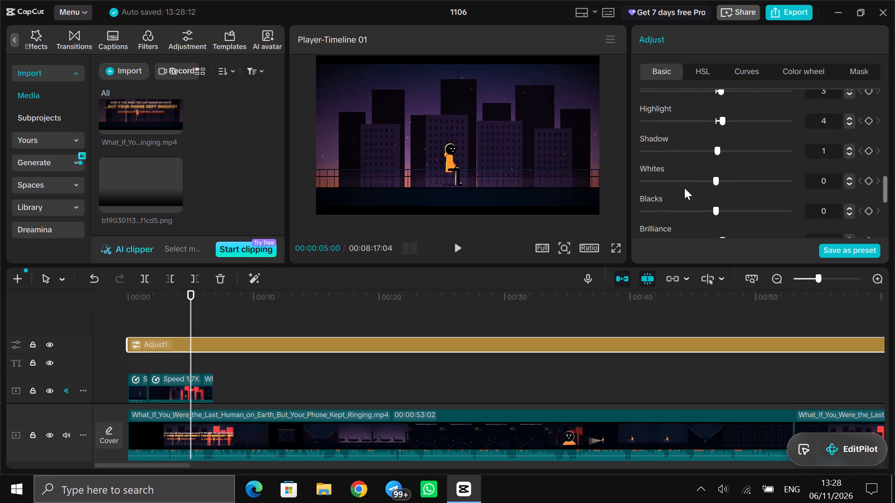
{"action": "scroll", "coordinate": [684, 188], "scroll_direction": "down", "scroll_amount": 18}
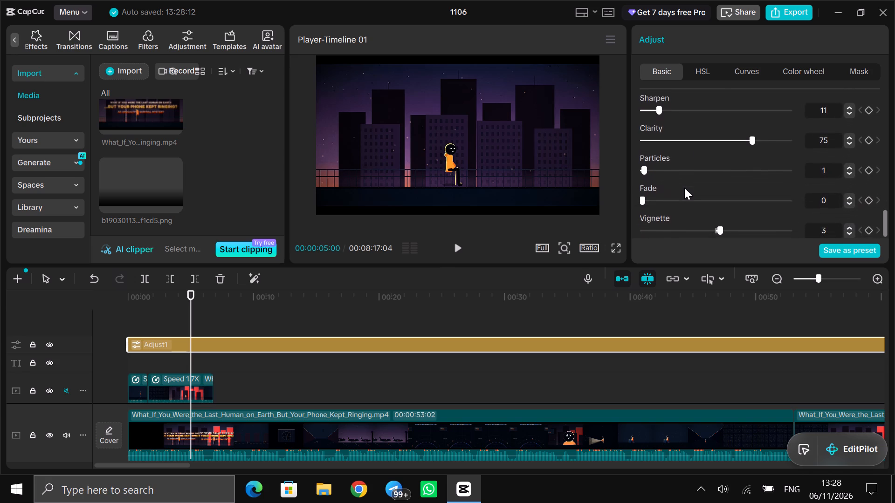
{"action": "scroll", "coordinate": [684, 188], "scroll_direction": "down", "scroll_amount": 8}
{"action": "scroll", "coordinate": [684, 188], "scroll_direction": "up", "scroll_amount": 2}
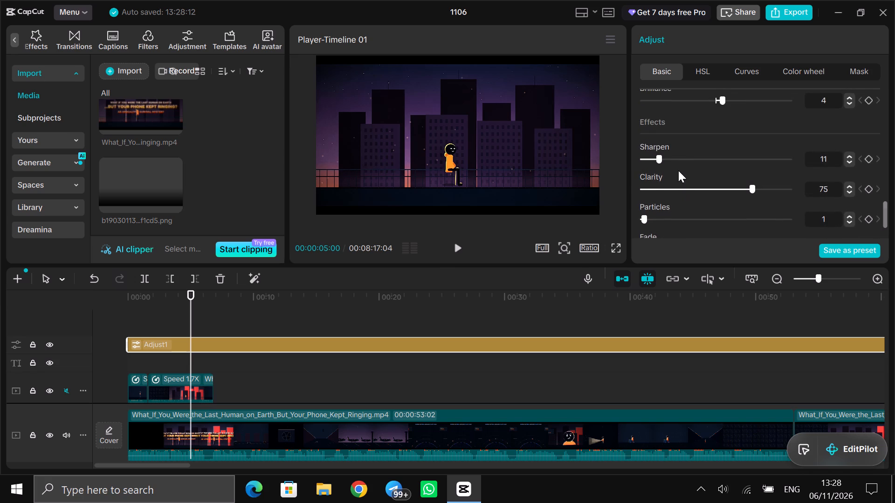
{"action": "scroll", "coordinate": [678, 170], "scroll_direction": "up", "scroll_amount": 2}
Set the Vignette of the Adjust1 layer to 2, comparing it against 0 and 1 on the city scene.
{"action": "scroll", "coordinate": [678, 170], "scroll_direction": "down", "scroll_amount": 11}
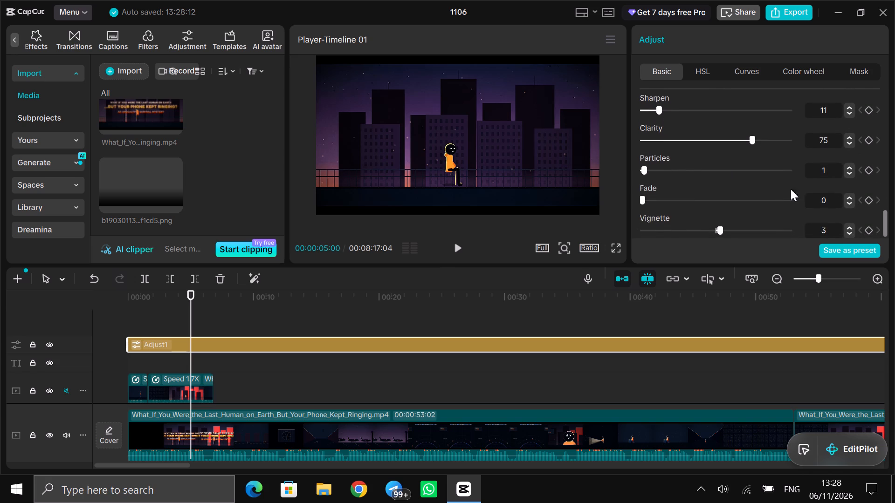
{"action": "left_click", "coordinate": [849, 233]}
{"action": "scroll", "coordinate": [786, 199], "scroll_direction": "down", "scroll_amount": 2}
{"action": "double_click", "coordinate": [850, 231]}
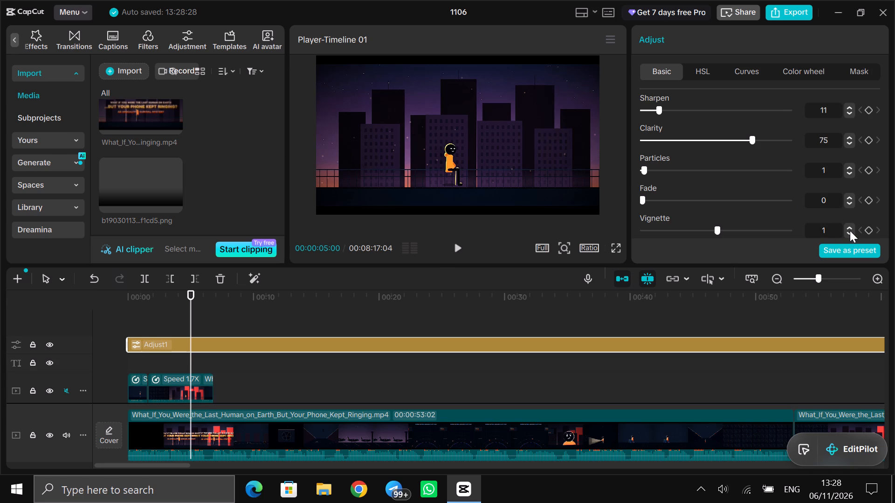
{"action": "left_click", "coordinate": [850, 224]}
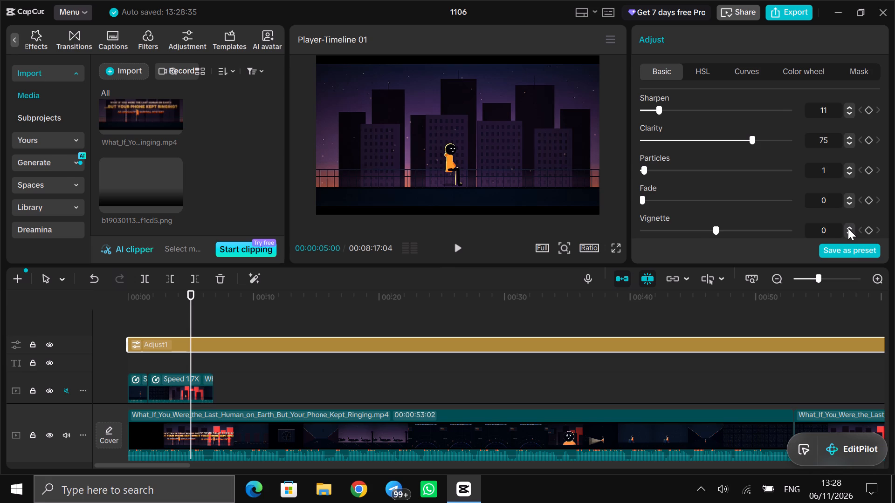
{"action": "left_click", "coordinate": [849, 228]}
{"action": "left_click", "coordinate": [849, 228]}
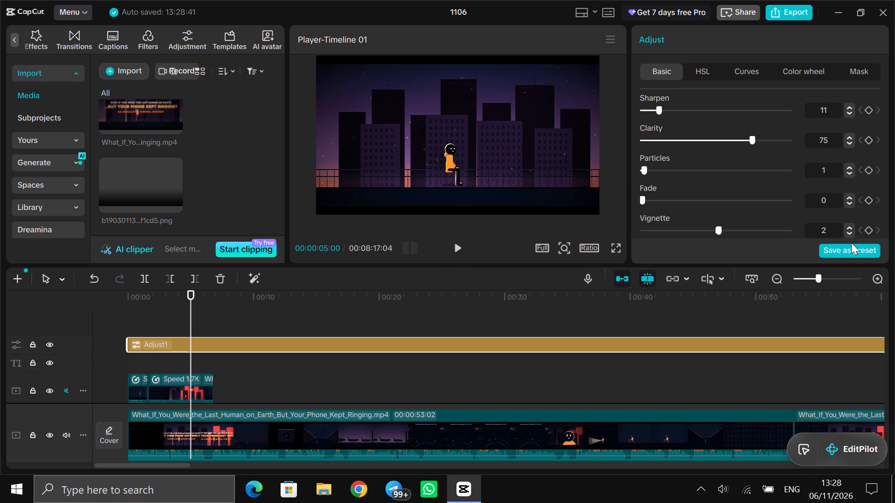
{"action": "left_click", "coordinate": [851, 233]}
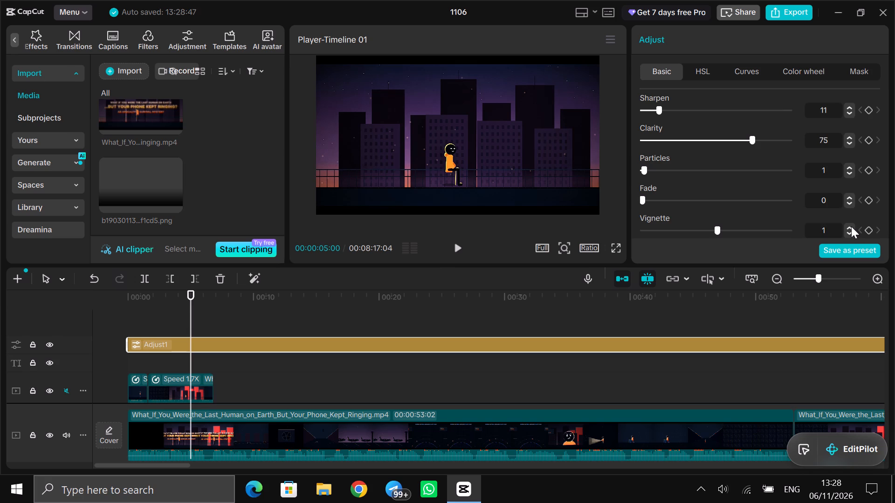
{"action": "left_click", "coordinate": [849, 232]}
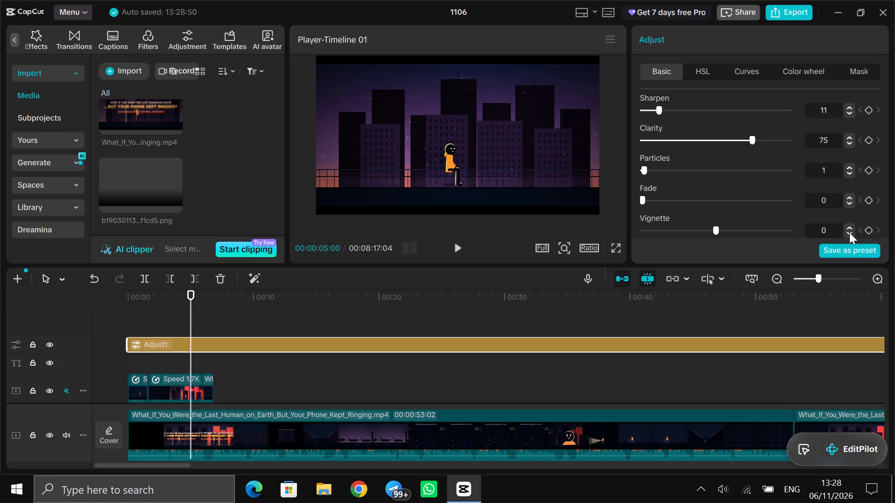
{"action": "left_click", "coordinate": [849, 226]}
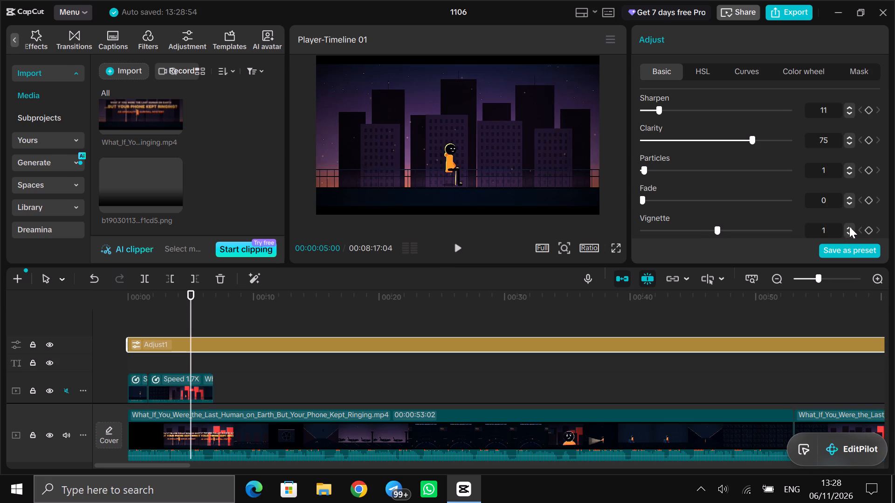
{"action": "left_click", "coordinate": [849, 226]}
Check the adjusted city scene at 00:00:05:00 in full screen.
{"action": "left_click", "coordinate": [617, 246]}
{"action": "left_click", "coordinate": [427, 286]}
{"action": "left_click", "coordinate": [421, 303]}
Scrub through the adjusted video from about 00:00:20 to 00:00:37 to examine how the early scenes look.
{"action": "left_click", "coordinate": [378, 317]}
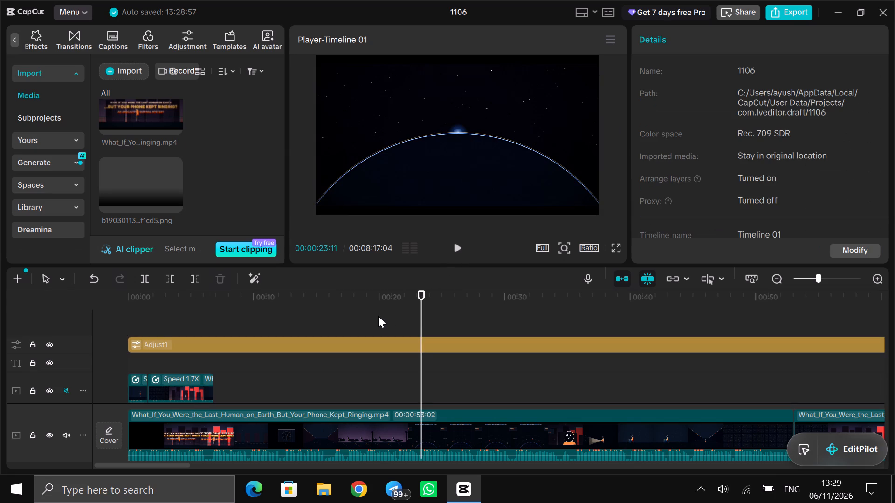
{"action": "left_click", "coordinate": [378, 316]}
{"action": "left_click", "coordinate": [379, 313]}
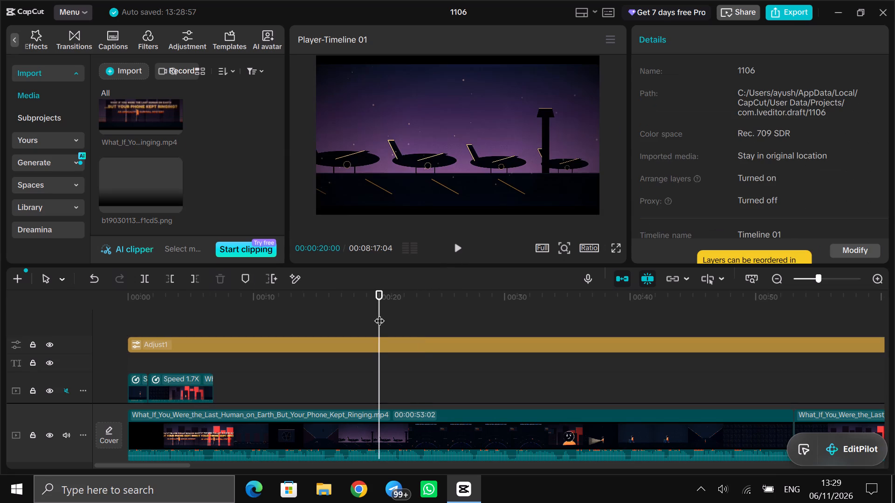
{"action": "left_click_drag", "start_coordinate": [379, 313], "coordinate": [417, 314]}
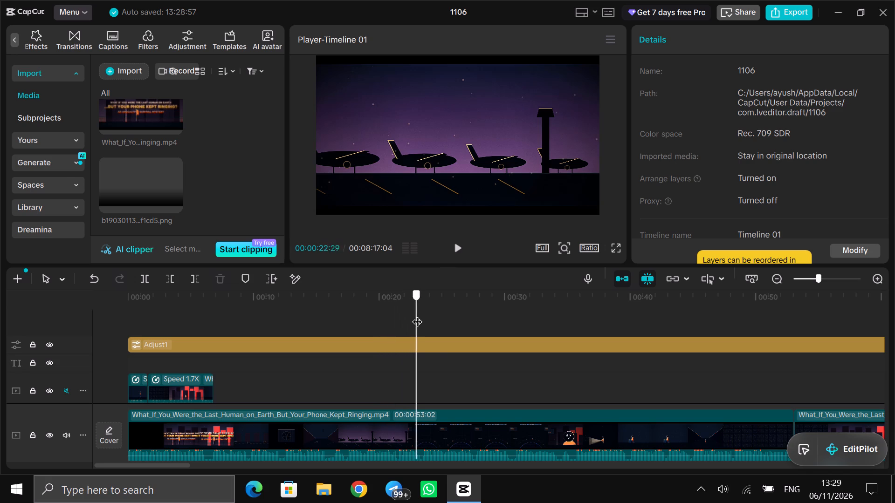
{"action": "left_click_drag", "start_coordinate": [417, 314], "coordinate": [444, 316]}
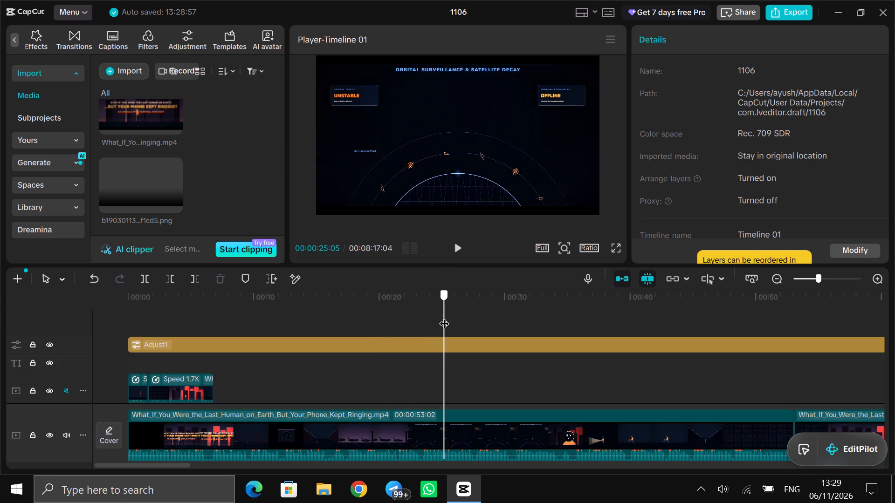
{"action": "left_click_drag", "start_coordinate": [444, 316], "coordinate": [535, 316]}
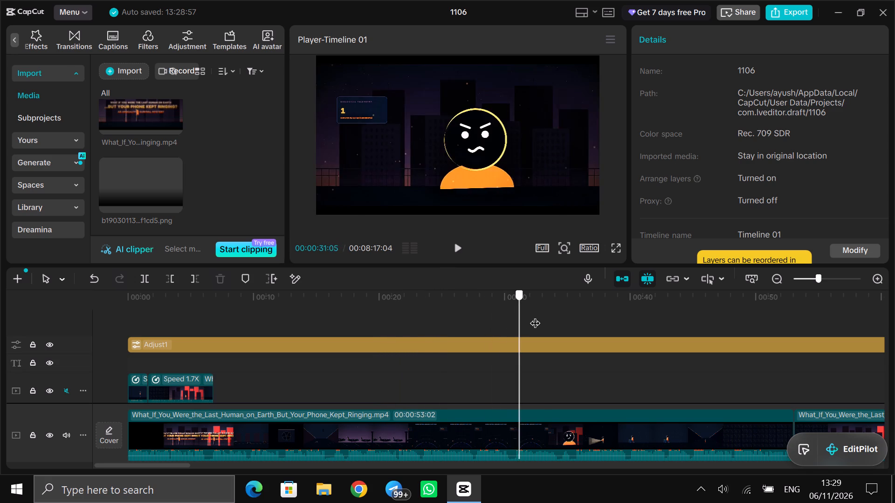
{"action": "left_click_drag", "start_coordinate": [535, 316], "coordinate": [565, 315]}
{"action": "left_click_drag", "start_coordinate": [581, 314], "coordinate": [585, 314]}
{"action": "left_click_drag", "start_coordinate": [591, 314], "coordinate": [594, 314]}
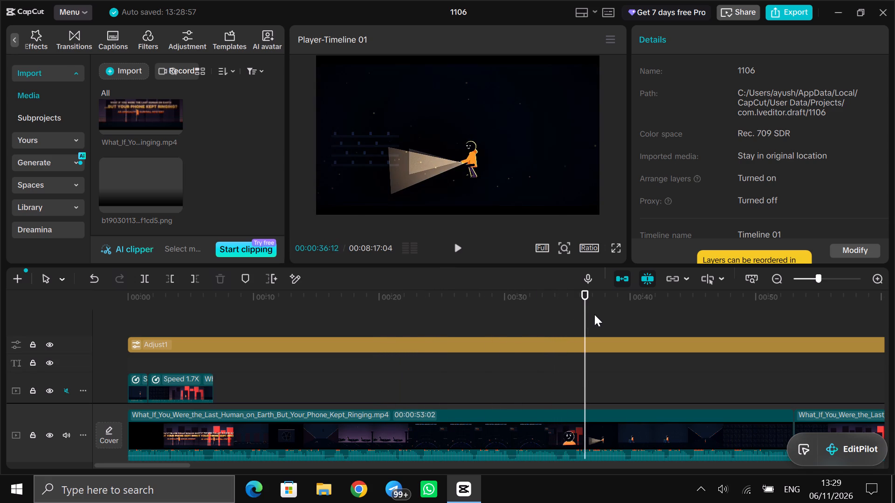
{"action": "left_click_drag", "start_coordinate": [594, 314], "coordinate": [600, 309]}
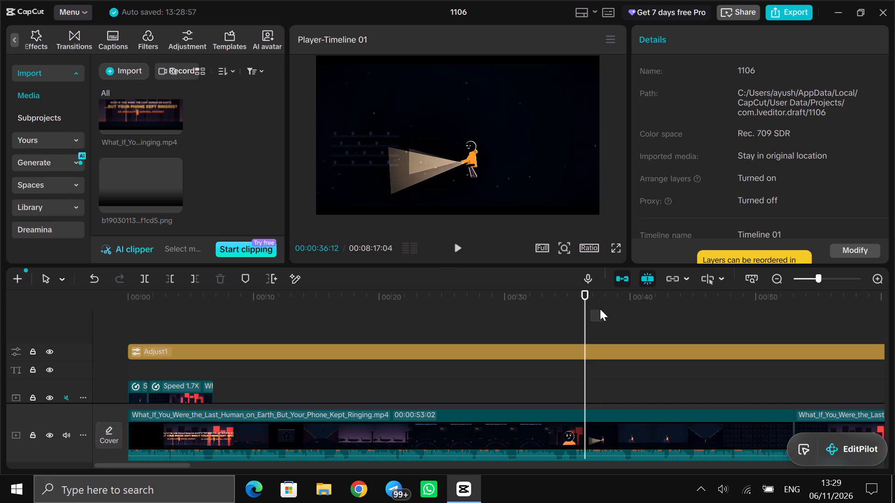
{"action": "left_click_drag", "start_coordinate": [600, 309], "coordinate": [598, 309]}
{"action": "left_click_drag", "start_coordinate": [593, 308], "coordinate": [596, 304]}
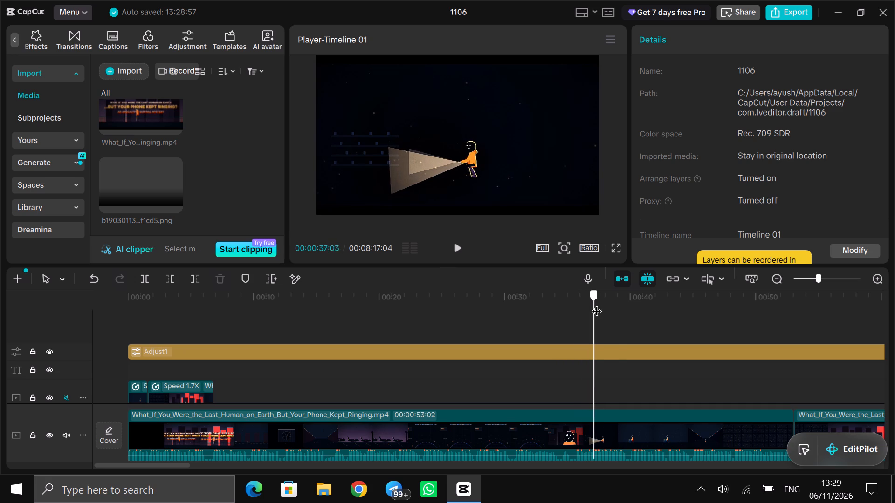
Scrub on through the adjusted video to about 00:04:25, checking the scenes, and return to the start.
{"action": "left_click_drag", "start_coordinate": [596, 304], "coordinate": [733, 278]}
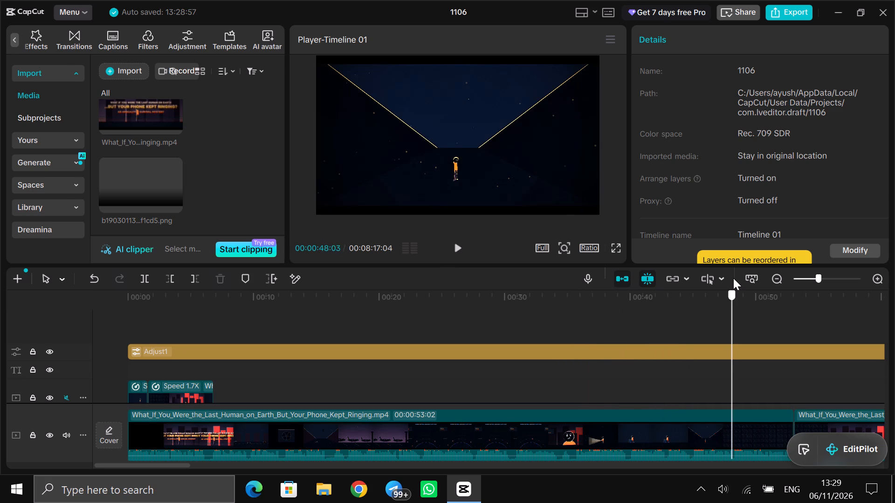
{"action": "left_click_drag", "start_coordinate": [733, 278], "coordinate": [894, 250]}
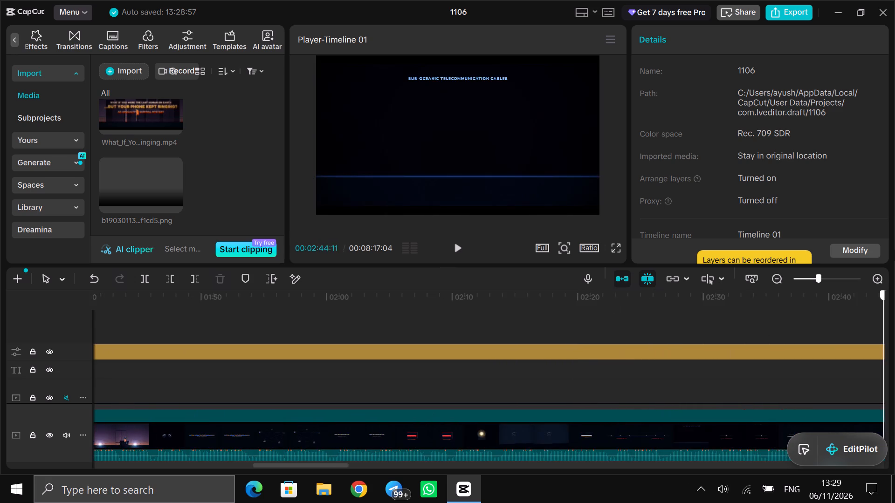
{"action": "left_click_drag", "start_coordinate": [894, 250], "coordinate": [841, 247]}
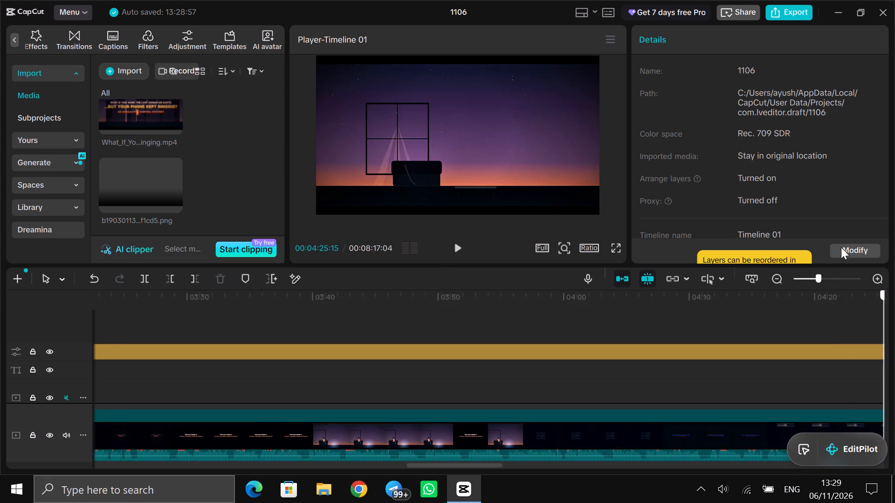
{"action": "left_click_drag", "start_coordinate": [841, 247], "coordinate": [721, 265]}
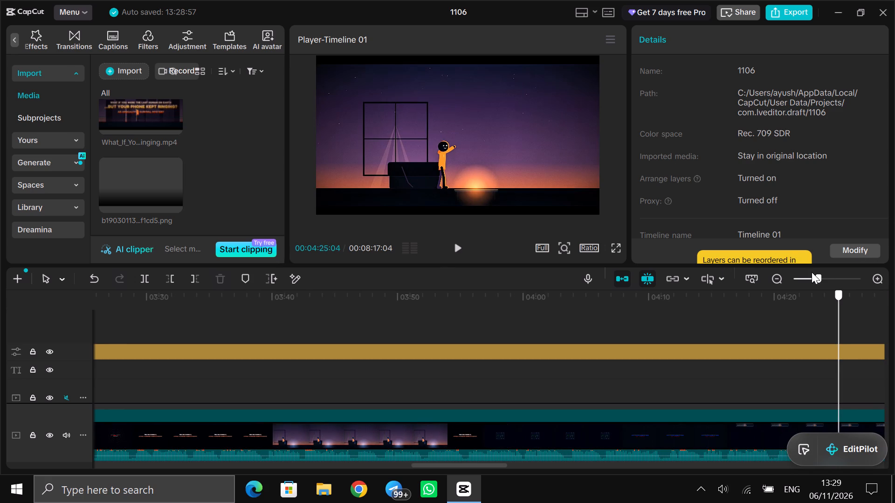
{"action": "left_click", "coordinate": [805, 279]}
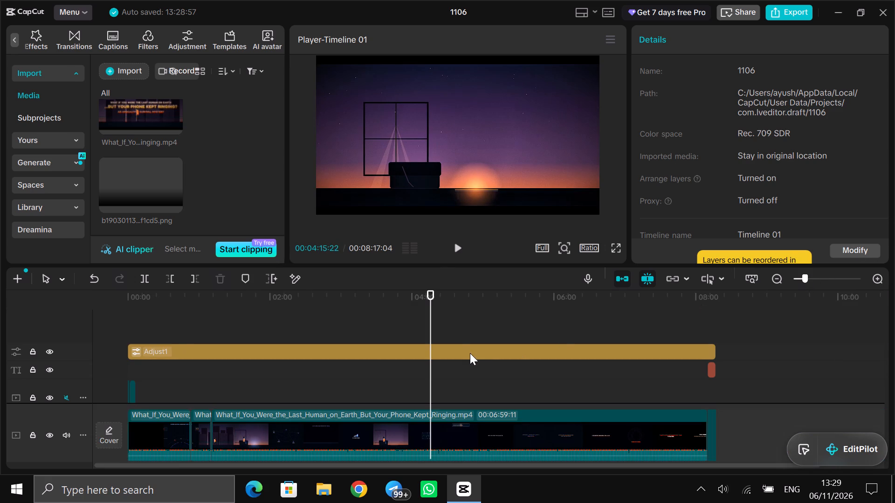
{"action": "left_click_drag", "start_coordinate": [434, 320], "coordinate": [169, 315]}
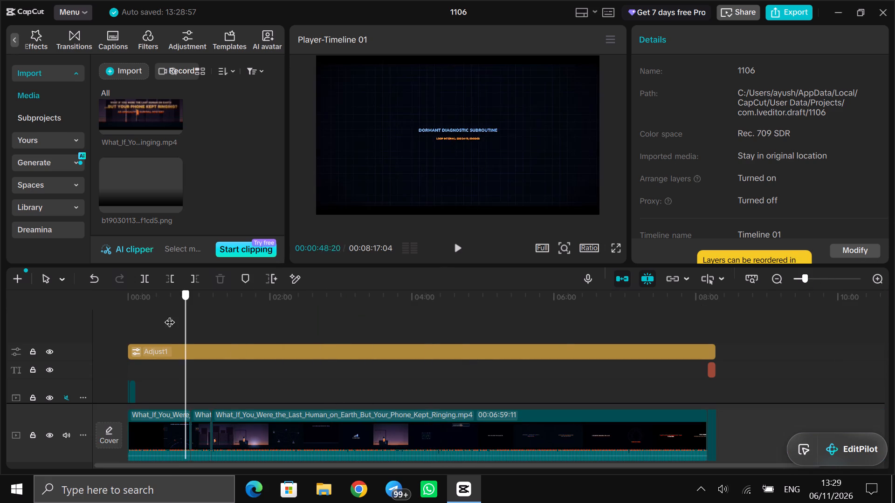
{"action": "left_click_drag", "start_coordinate": [169, 315], "coordinate": [131, 318]}
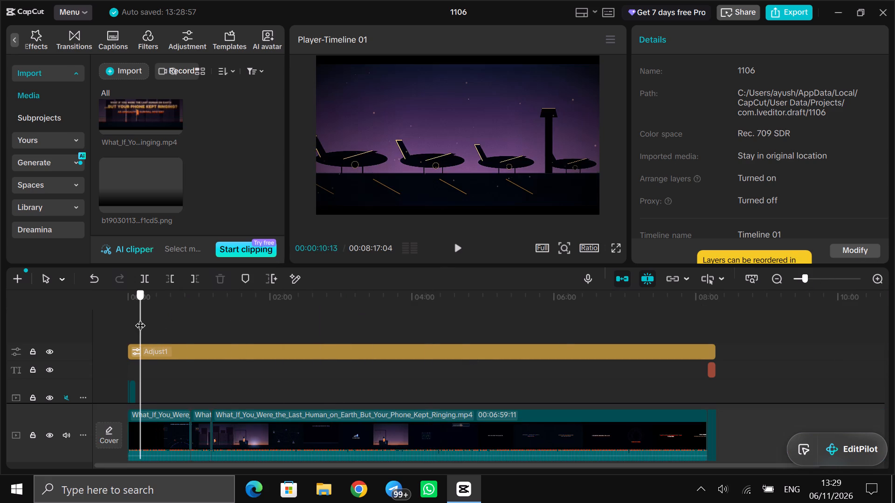
Add a default text clip to the timeline at 00:00:41:21, over the rain scene with the kneeling figure.
{"action": "left_click", "coordinate": [810, 276]}
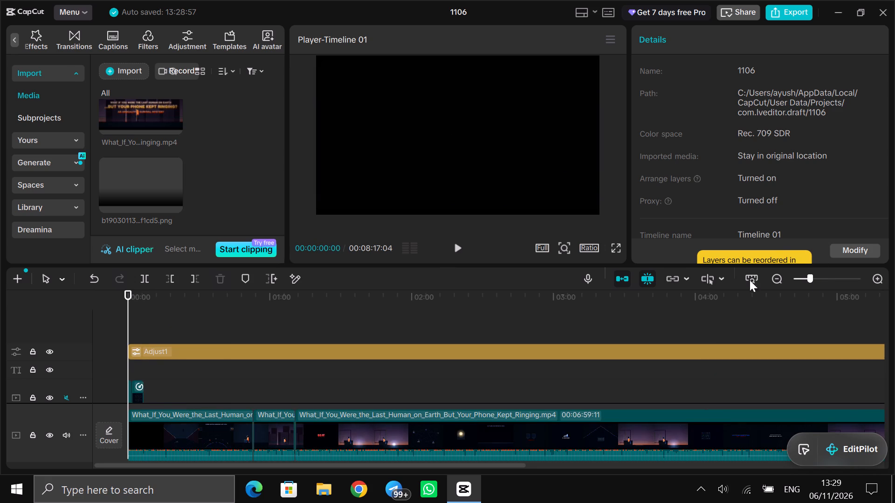
{"action": "scroll", "coordinate": [275, 313], "scroll_direction": "down", "scroll_amount": 2}
{"action": "scroll", "coordinate": [289, 393], "scroll_direction": "down", "scroll_amount": 2}
{"action": "left_click", "coordinate": [236, 345]}
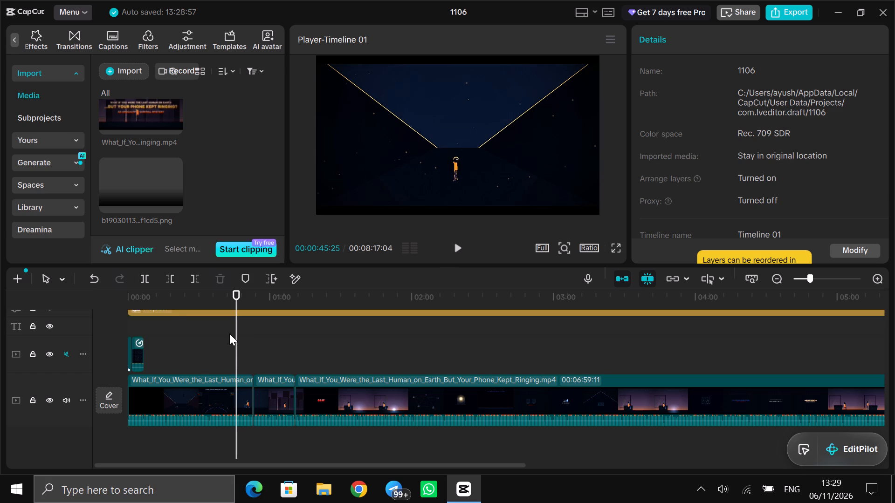
{"action": "scroll", "coordinate": [229, 333], "scroll_direction": "up", "scroll_amount": 2}
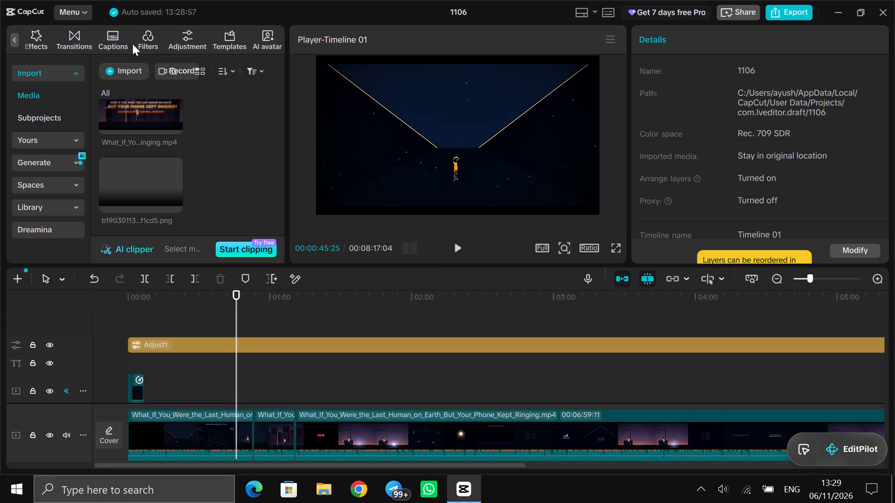
{"action": "left_click", "coordinate": [14, 43]}
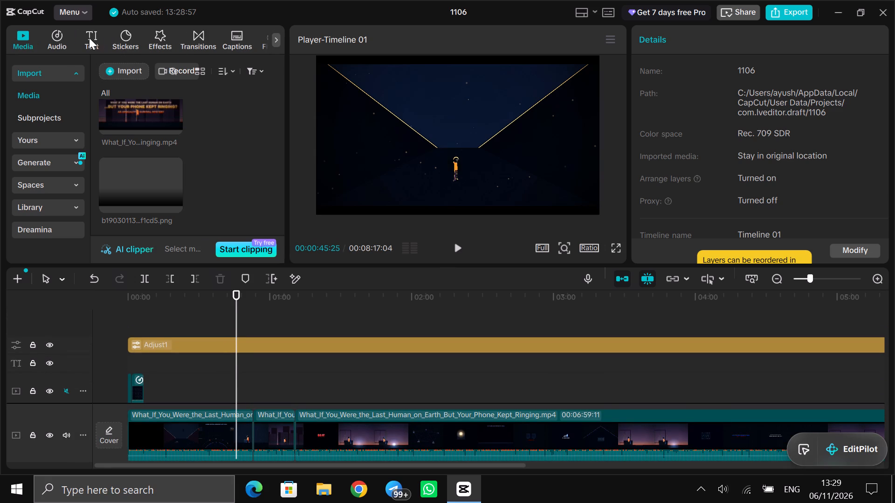
{"action": "left_click", "coordinate": [93, 38]}
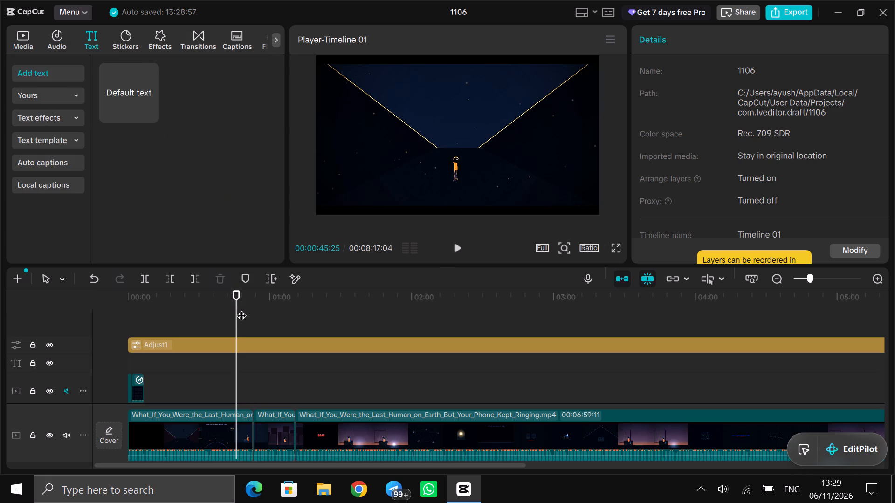
{"action": "left_click_drag", "start_coordinate": [235, 306], "coordinate": [227, 305]}
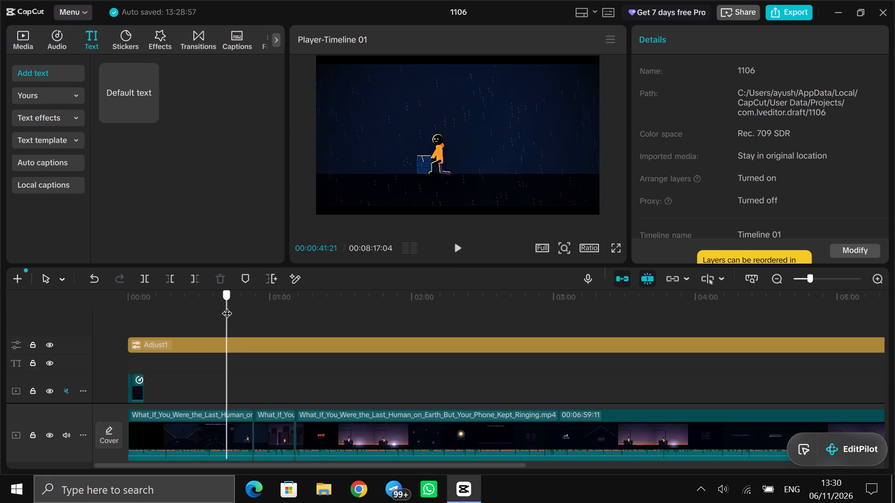
{"action": "left_click", "coordinate": [147, 110]}
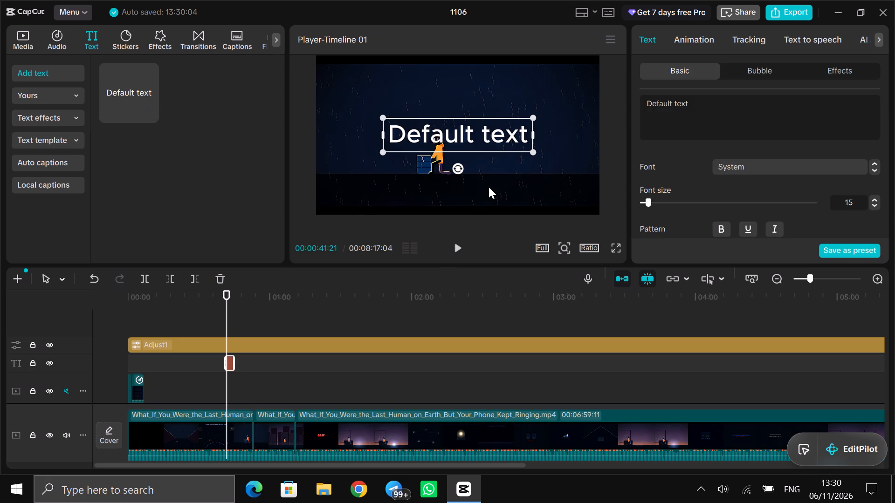
Replace the new text clip's wording with "what if you are alone and some one call you".
{"action": "left_click", "coordinate": [531, 151]}
{"action": "left_click", "coordinate": [705, 110]}
{"action": "key", "text": "ctrl+a"}
{"action": "key", "text": "ctrl+BackSpace"}
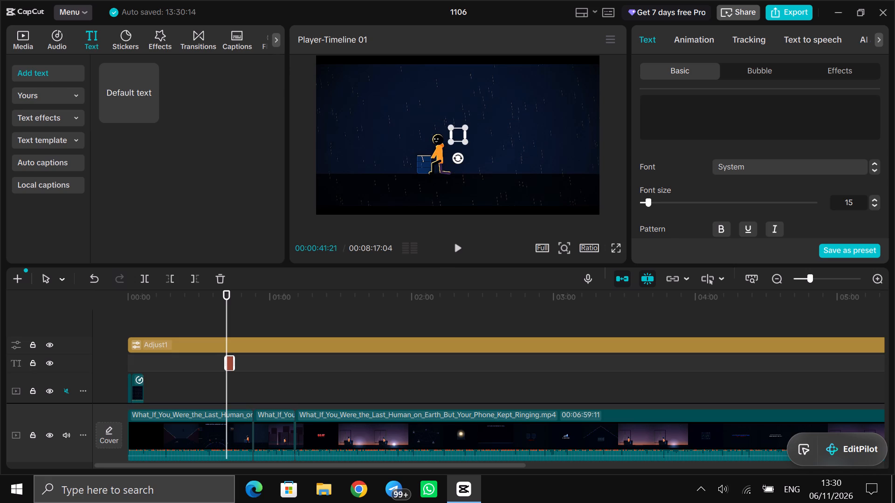
{"action": "type", "text": "what i"}
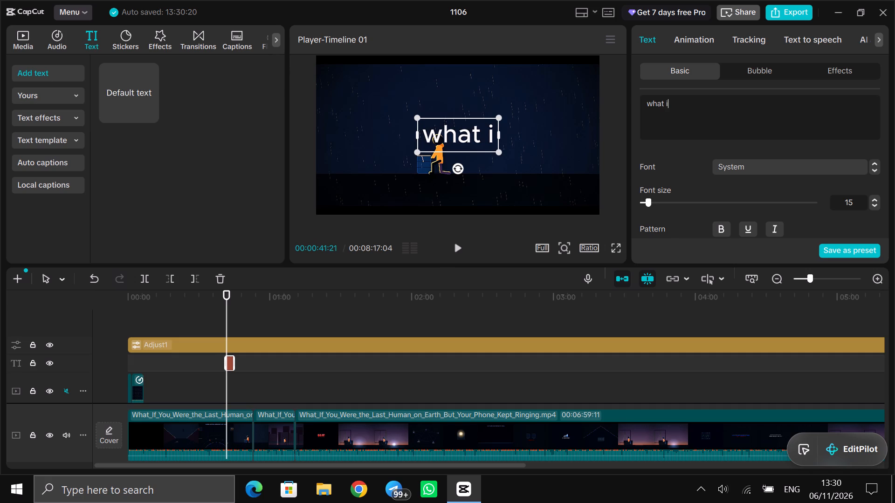
{"action": "type", "text": "f you are alone and"}
{"action": "key", "text": "space"}
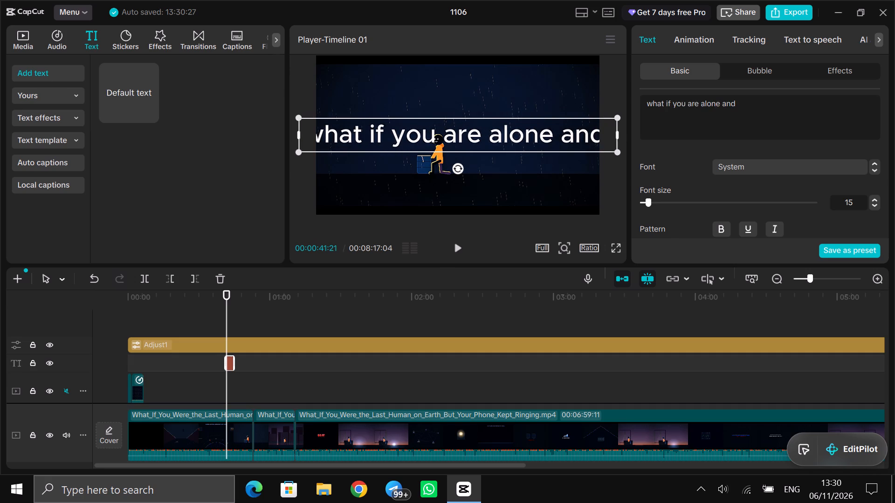
{"action": "type", "text": "some one call you"}
{"action": "key", "text": "space"}
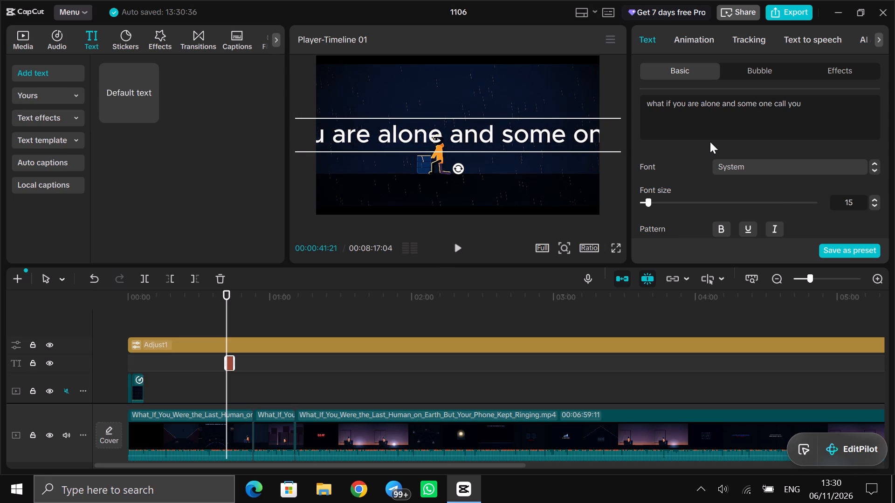
Reduce the font size of the new text to 5.
{"action": "left_click", "coordinate": [874, 204]}
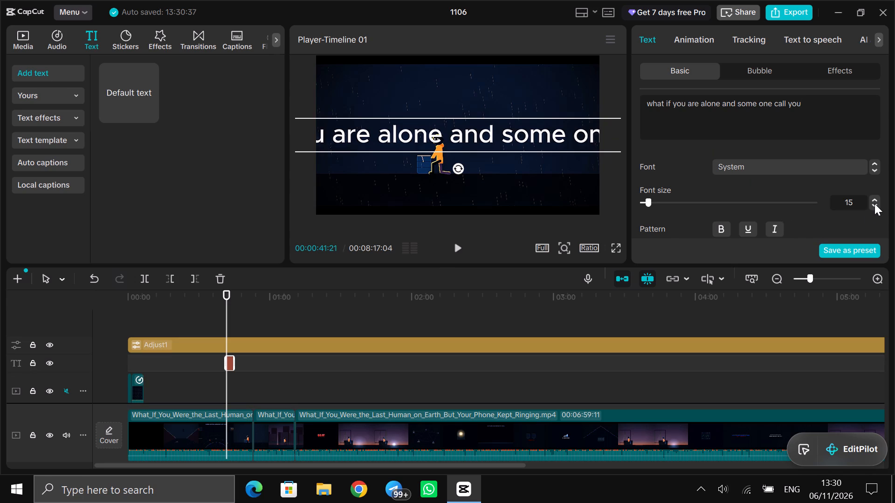
{"action": "triple_click", "coordinate": [874, 204]}
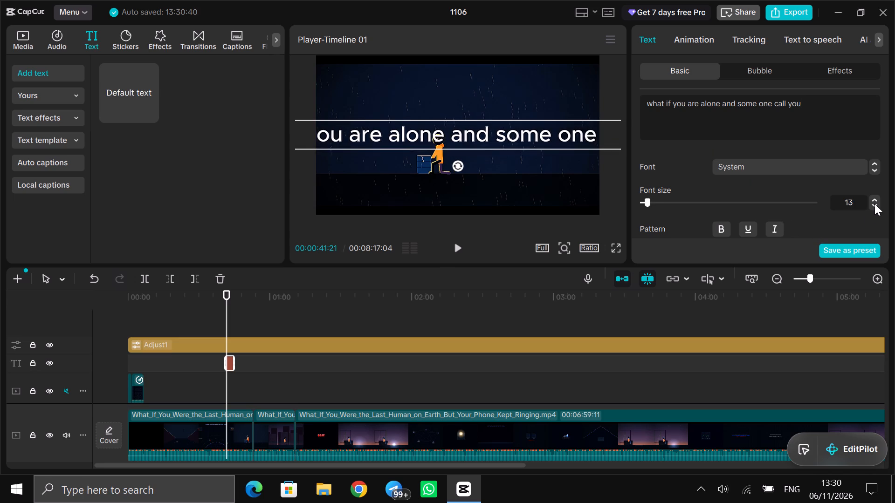
{"action": "triple_click", "coordinate": [874, 204]}
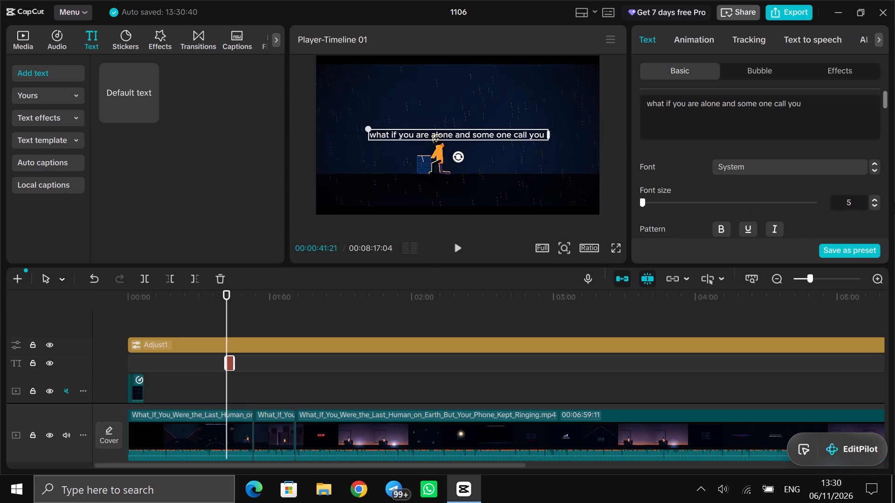
{"action": "left_click", "coordinate": [876, 208]}
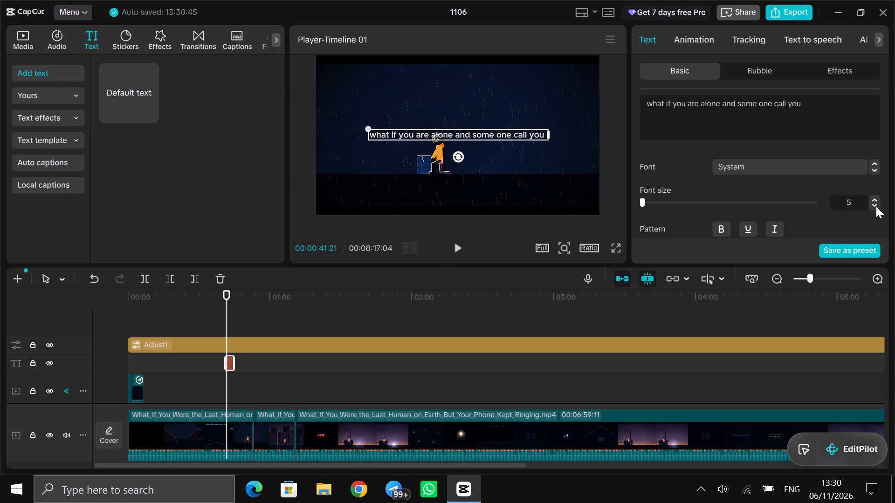
{"action": "triple_click", "coordinate": [876, 204]}
{"action": "double_click", "coordinate": [874, 205]}
{"action": "left_click_drag", "start_coordinate": [641, 202], "coordinate": [630, 200]}
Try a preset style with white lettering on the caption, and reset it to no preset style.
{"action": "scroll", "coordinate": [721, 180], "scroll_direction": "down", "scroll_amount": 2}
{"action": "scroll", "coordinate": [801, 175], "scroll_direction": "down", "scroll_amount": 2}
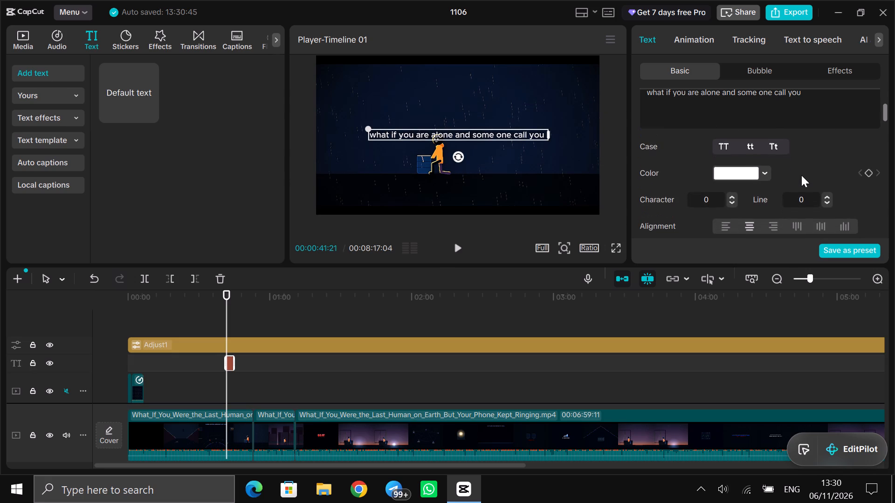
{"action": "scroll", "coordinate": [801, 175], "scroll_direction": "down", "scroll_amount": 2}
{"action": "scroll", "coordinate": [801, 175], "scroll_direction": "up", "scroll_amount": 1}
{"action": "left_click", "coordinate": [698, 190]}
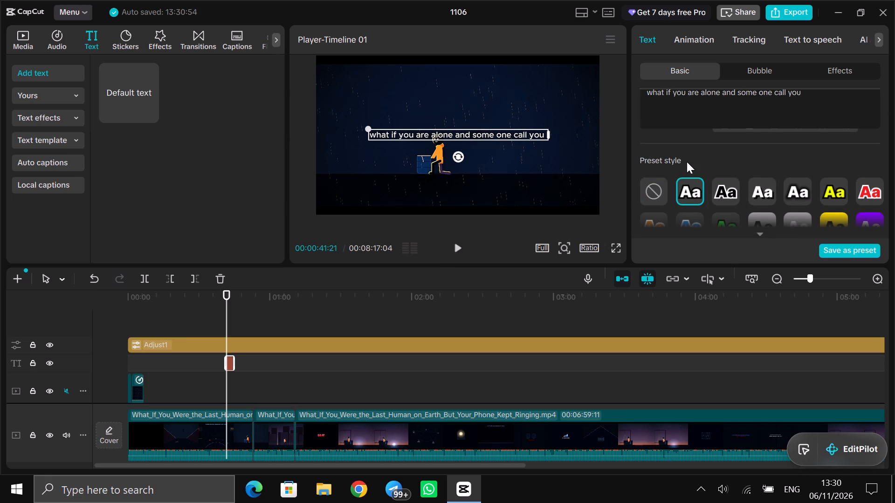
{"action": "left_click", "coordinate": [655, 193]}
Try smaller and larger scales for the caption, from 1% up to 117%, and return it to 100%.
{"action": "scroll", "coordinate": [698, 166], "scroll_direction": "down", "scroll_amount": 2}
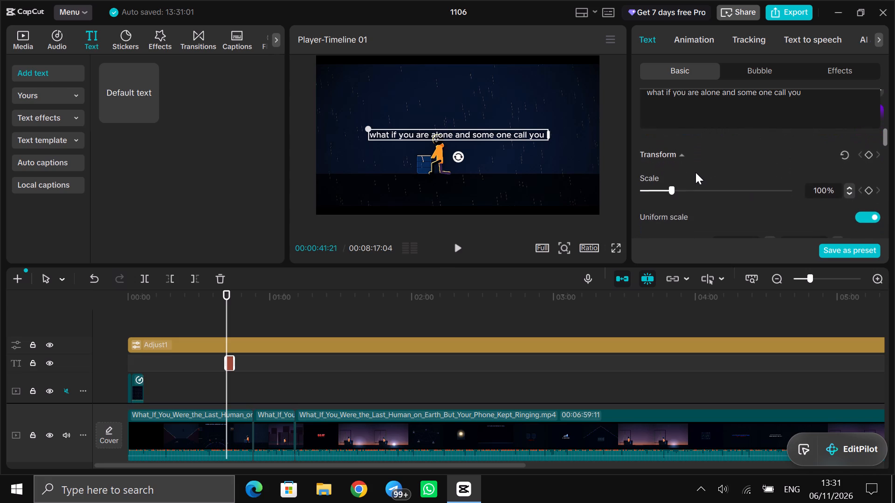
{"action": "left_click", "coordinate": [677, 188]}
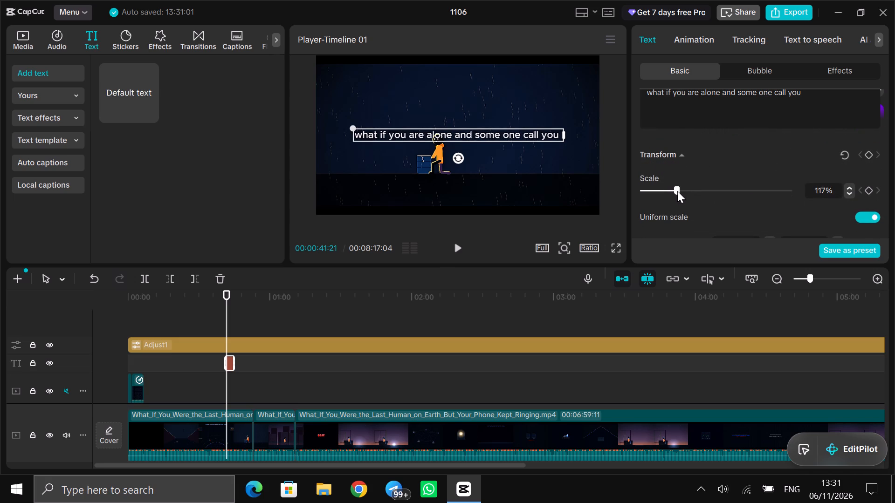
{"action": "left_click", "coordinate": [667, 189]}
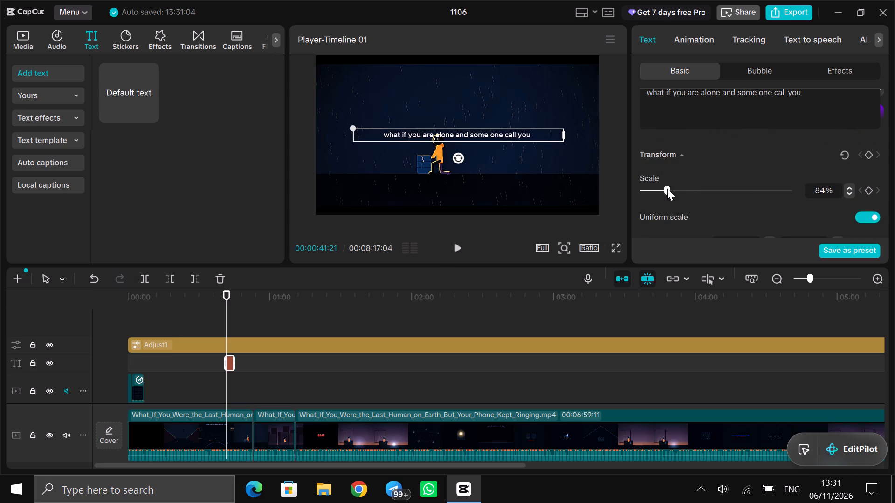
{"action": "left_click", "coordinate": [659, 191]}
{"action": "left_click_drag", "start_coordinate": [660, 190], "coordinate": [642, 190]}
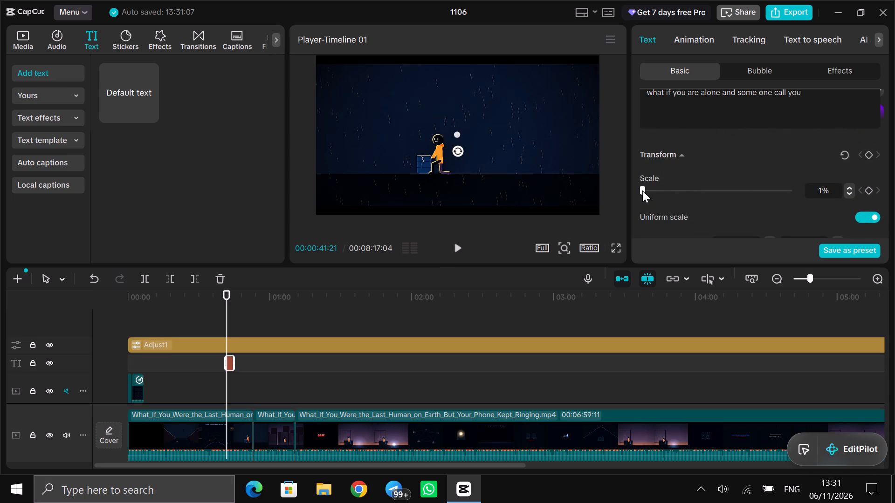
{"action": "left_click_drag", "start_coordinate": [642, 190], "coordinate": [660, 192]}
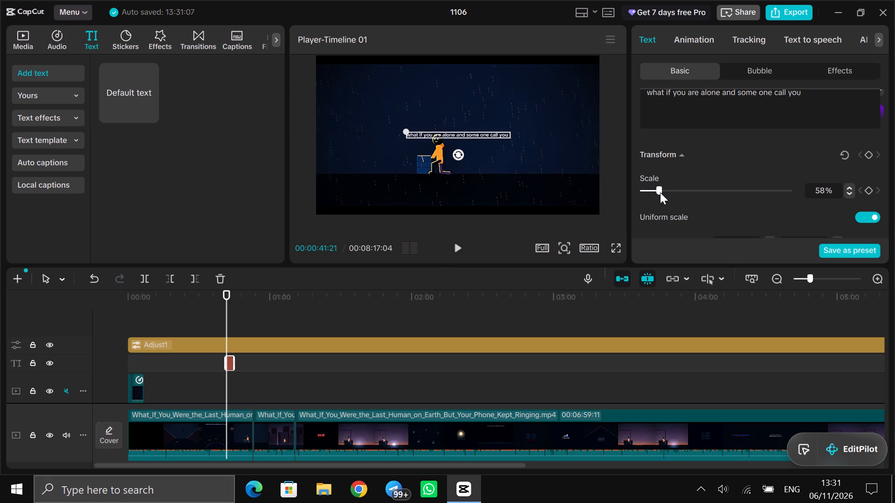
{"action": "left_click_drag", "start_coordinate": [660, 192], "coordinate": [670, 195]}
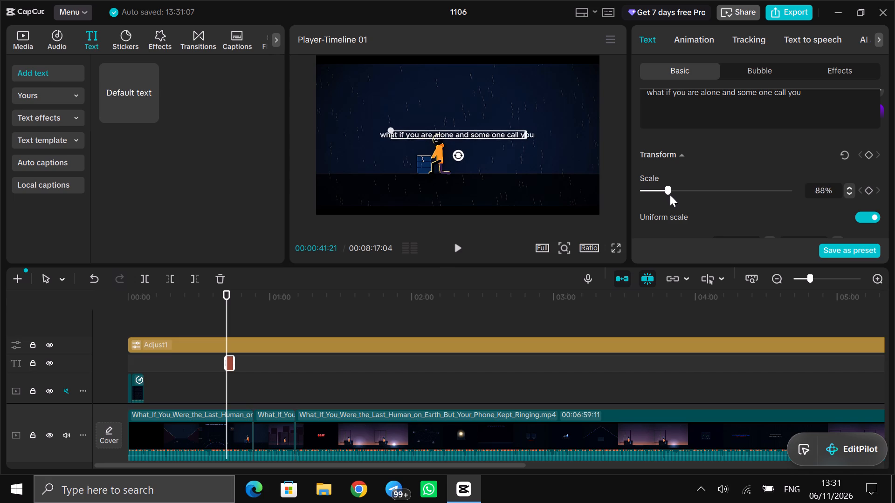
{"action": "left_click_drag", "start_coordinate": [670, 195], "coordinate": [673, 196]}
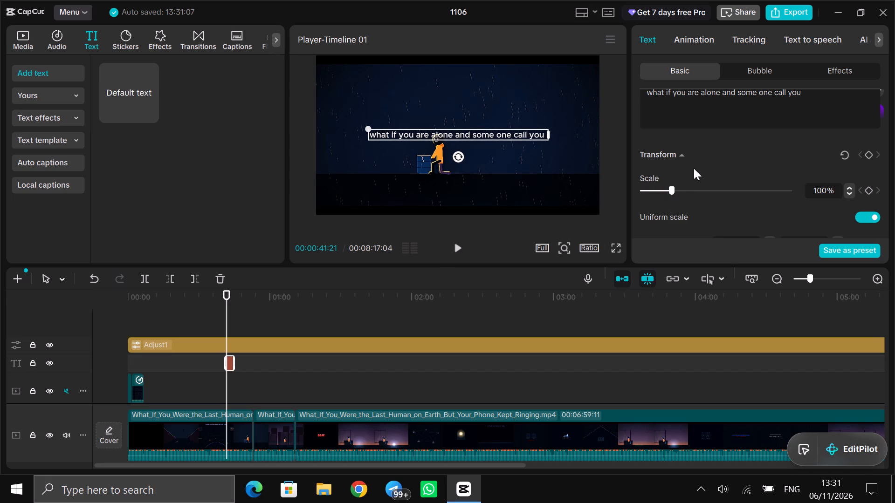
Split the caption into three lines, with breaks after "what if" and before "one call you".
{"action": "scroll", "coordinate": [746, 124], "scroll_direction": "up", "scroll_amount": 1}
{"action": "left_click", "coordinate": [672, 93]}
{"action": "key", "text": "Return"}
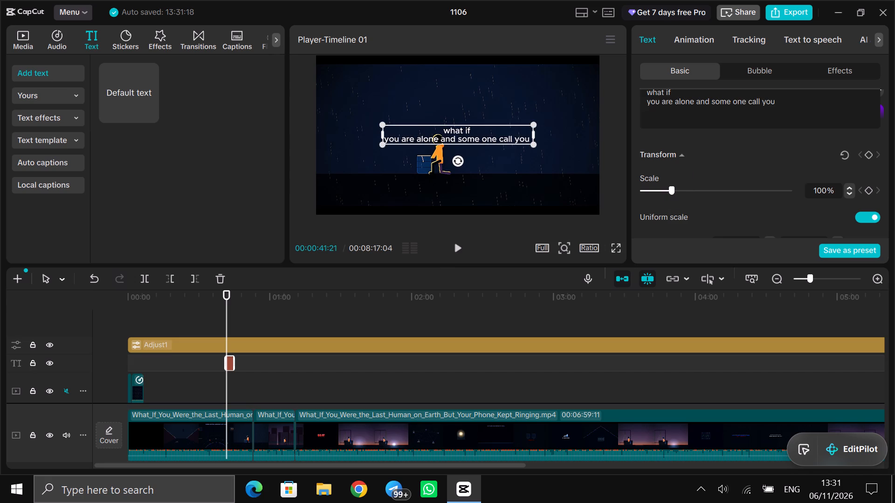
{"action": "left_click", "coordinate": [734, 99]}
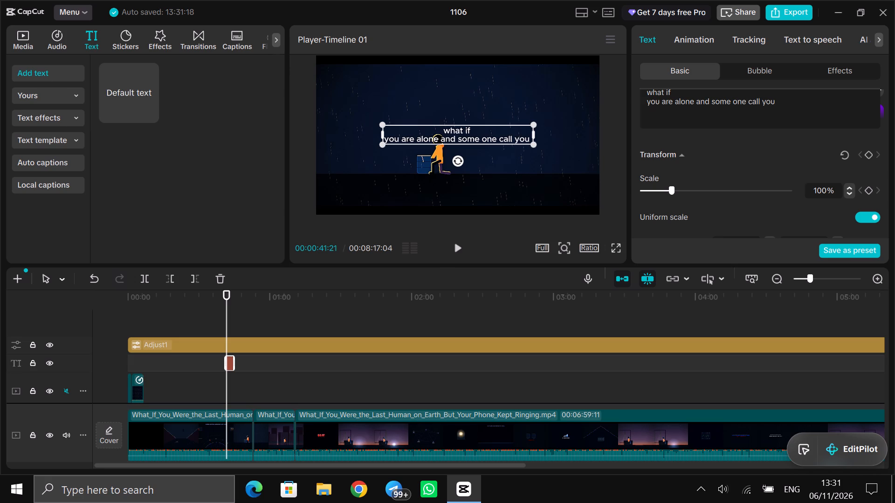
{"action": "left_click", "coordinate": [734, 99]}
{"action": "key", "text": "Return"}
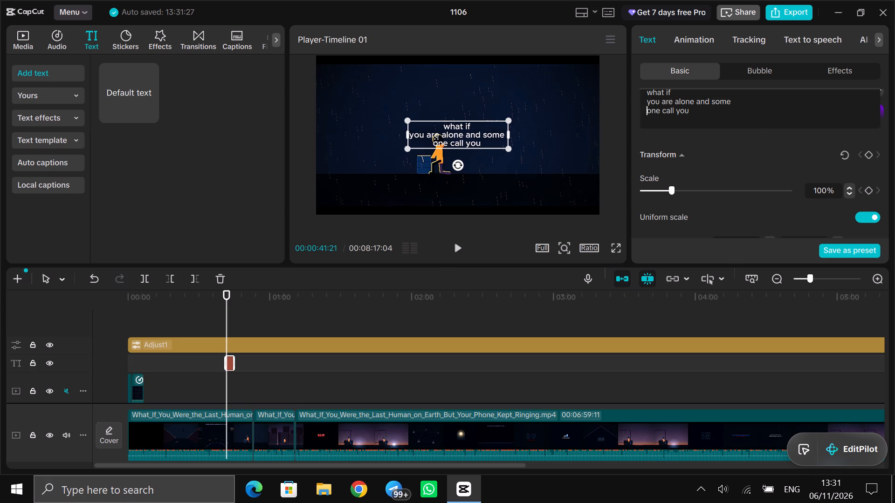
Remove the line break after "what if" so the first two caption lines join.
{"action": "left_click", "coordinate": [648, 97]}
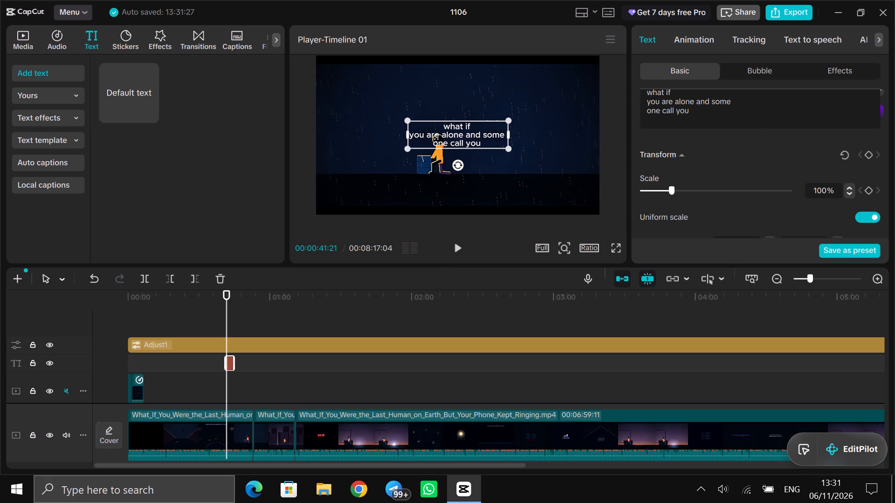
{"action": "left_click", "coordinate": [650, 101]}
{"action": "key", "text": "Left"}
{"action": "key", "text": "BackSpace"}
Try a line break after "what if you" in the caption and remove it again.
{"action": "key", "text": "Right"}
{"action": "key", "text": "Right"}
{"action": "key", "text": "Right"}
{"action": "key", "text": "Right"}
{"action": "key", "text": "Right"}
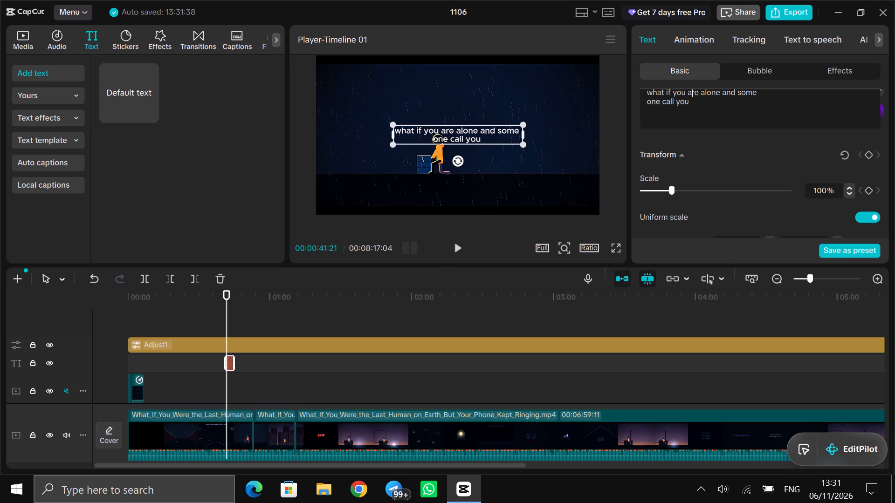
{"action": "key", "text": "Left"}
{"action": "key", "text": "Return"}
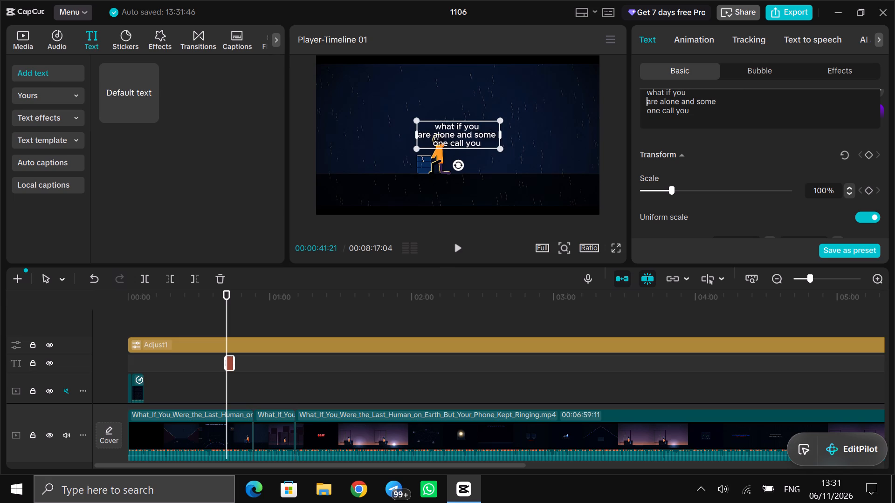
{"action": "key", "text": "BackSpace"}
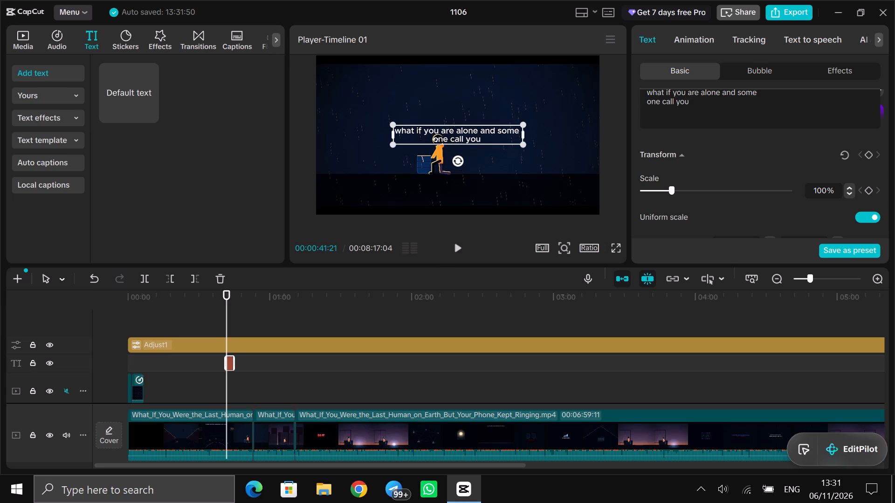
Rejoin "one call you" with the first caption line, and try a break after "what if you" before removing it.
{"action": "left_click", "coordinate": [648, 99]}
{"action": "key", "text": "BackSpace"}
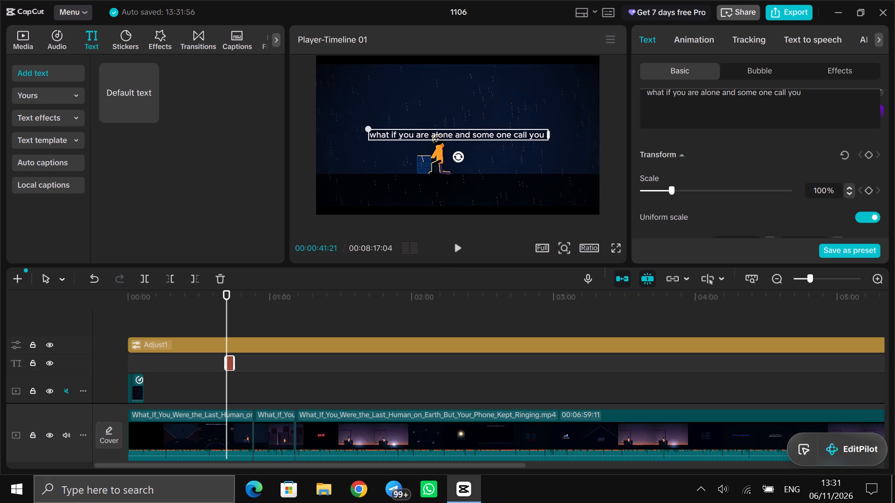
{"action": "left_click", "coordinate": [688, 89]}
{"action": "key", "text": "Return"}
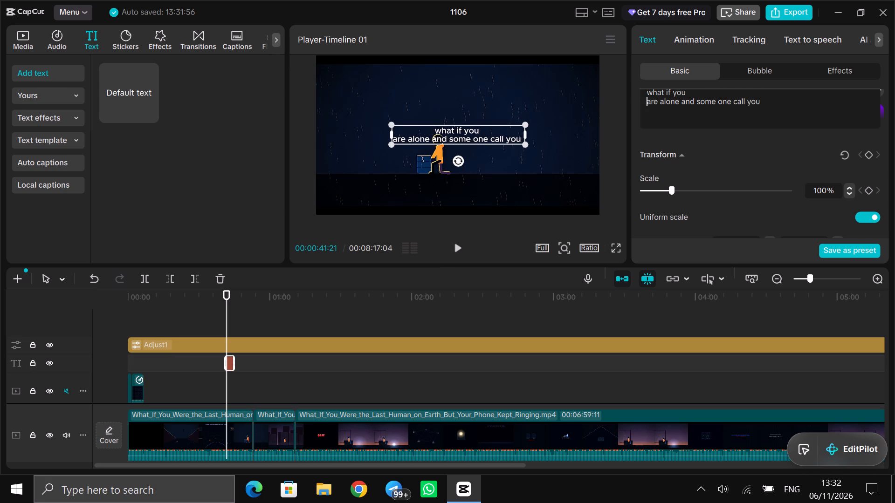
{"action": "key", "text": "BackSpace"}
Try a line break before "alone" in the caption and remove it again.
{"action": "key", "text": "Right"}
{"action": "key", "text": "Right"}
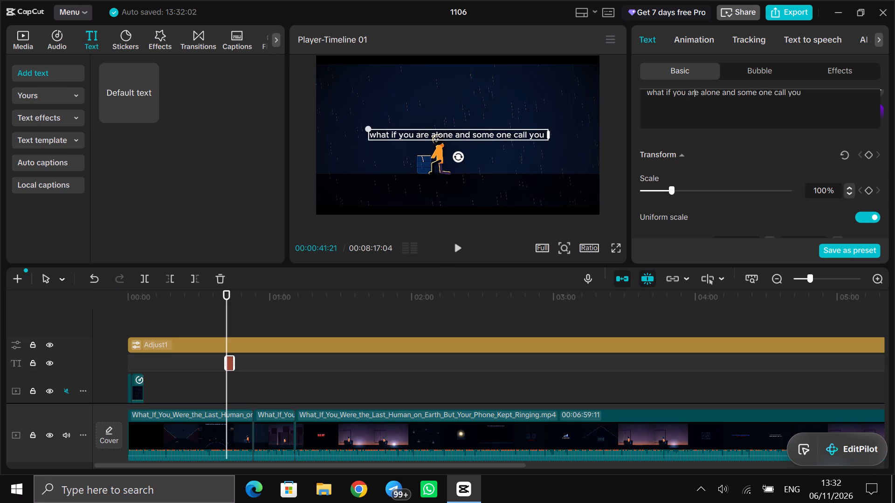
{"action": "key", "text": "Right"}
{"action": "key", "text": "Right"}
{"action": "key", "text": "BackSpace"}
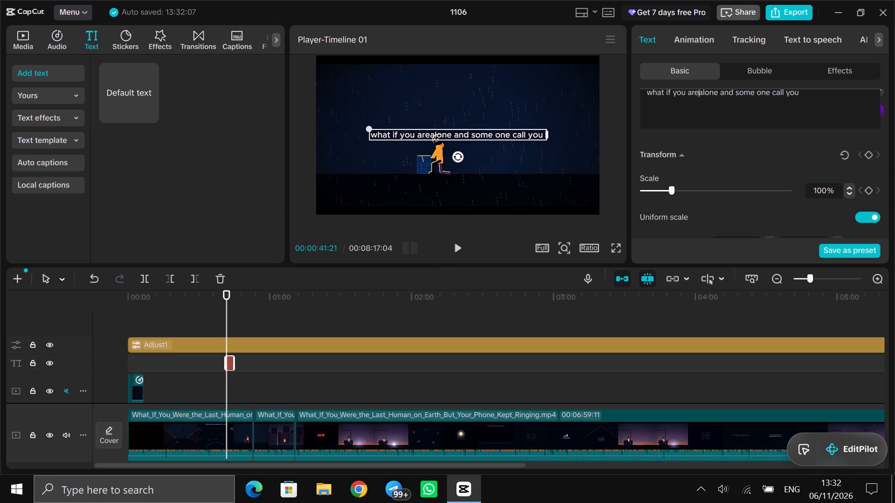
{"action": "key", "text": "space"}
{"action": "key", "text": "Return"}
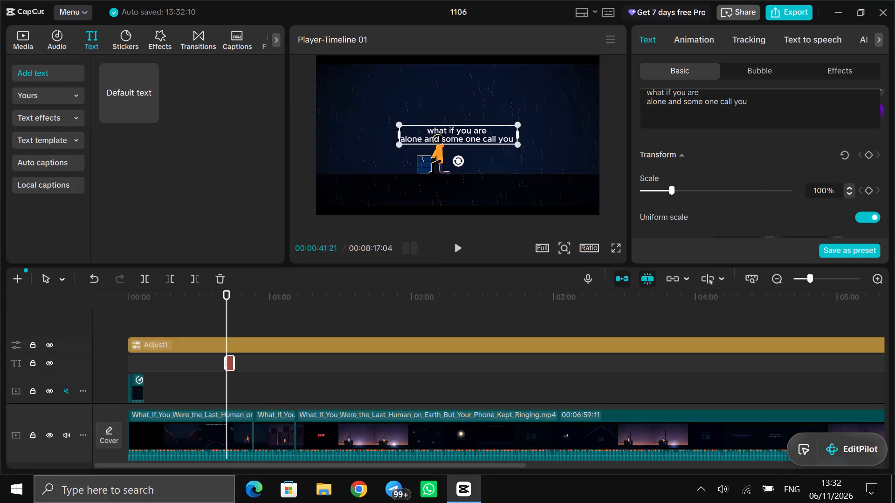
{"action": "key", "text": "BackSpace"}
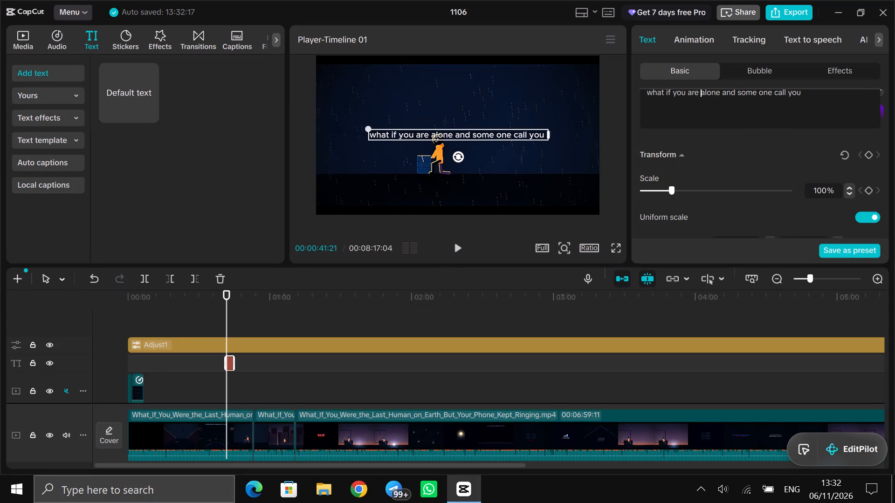
Break the caption into two lines after "what if you are alone and some".
{"action": "left_click", "coordinate": [757, 93]}
{"action": "key", "text": "Return"}
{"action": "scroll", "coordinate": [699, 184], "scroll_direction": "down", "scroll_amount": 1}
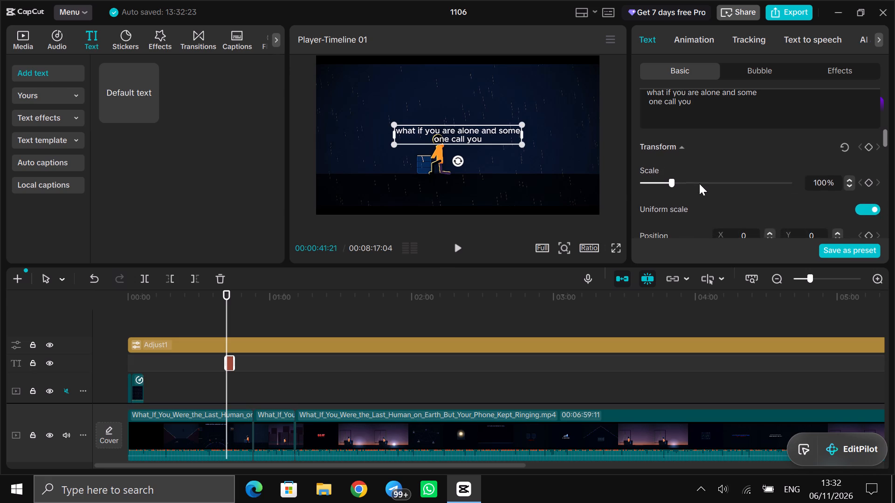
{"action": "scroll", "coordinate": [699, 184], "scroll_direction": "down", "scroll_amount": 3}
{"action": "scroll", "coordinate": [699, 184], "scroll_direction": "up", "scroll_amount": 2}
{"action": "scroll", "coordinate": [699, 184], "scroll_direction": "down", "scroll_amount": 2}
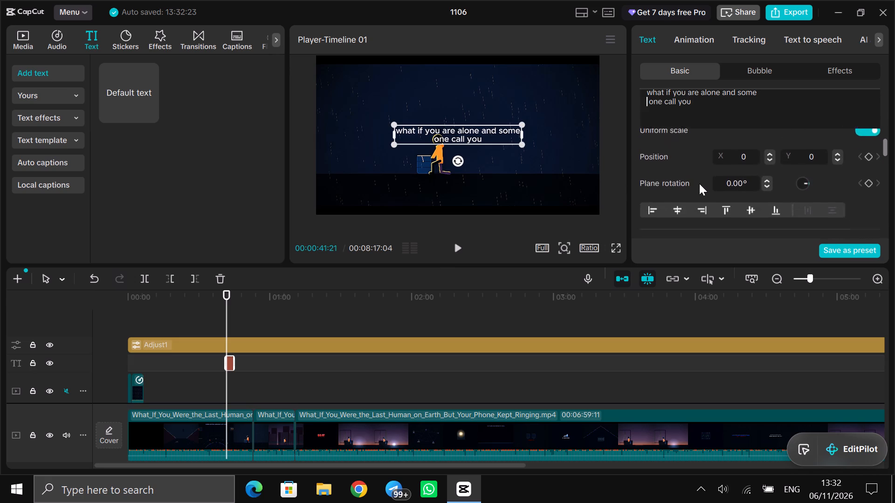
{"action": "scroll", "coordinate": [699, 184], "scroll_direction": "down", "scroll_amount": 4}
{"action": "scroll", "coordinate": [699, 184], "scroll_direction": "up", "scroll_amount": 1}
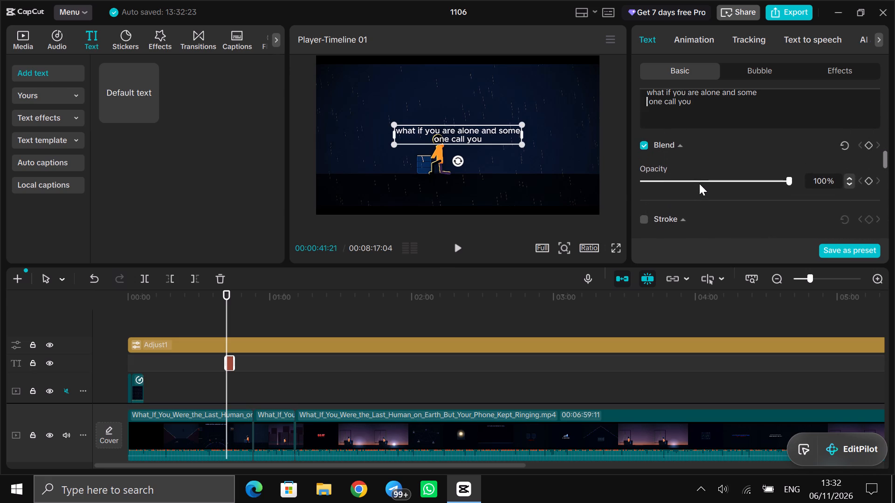
Extend the end of the text clip to about 00:00:53:02, in line with the end of the first main-track video clip.
{"action": "left_click_drag", "start_coordinate": [234, 360], "coordinate": [235, 361]}
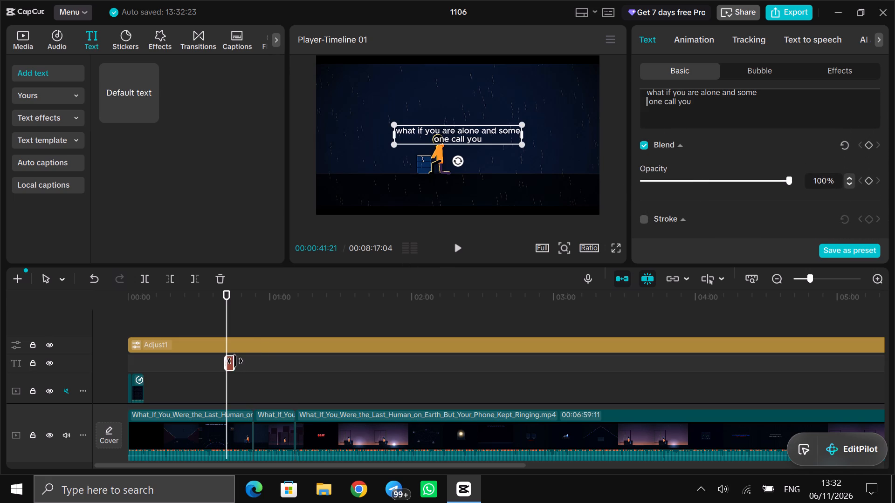
{"action": "left_click_drag", "start_coordinate": [235, 361], "coordinate": [251, 361]}
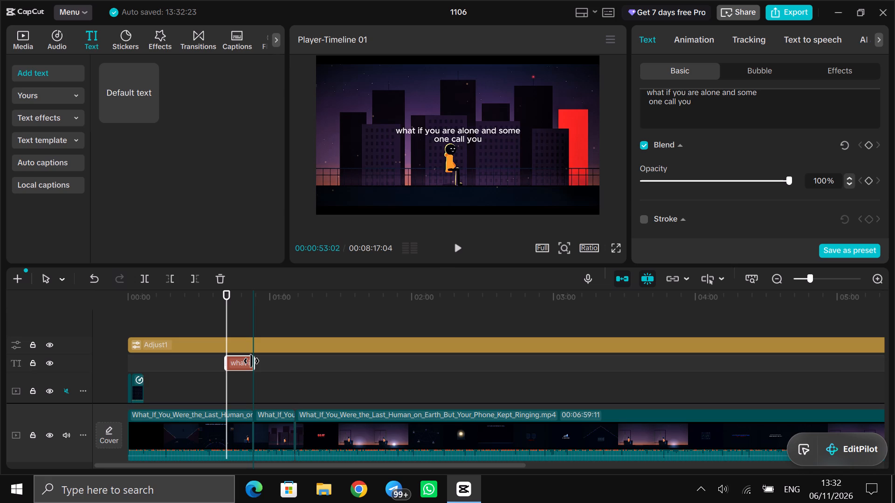
{"action": "left_click", "coordinate": [832, 279]}
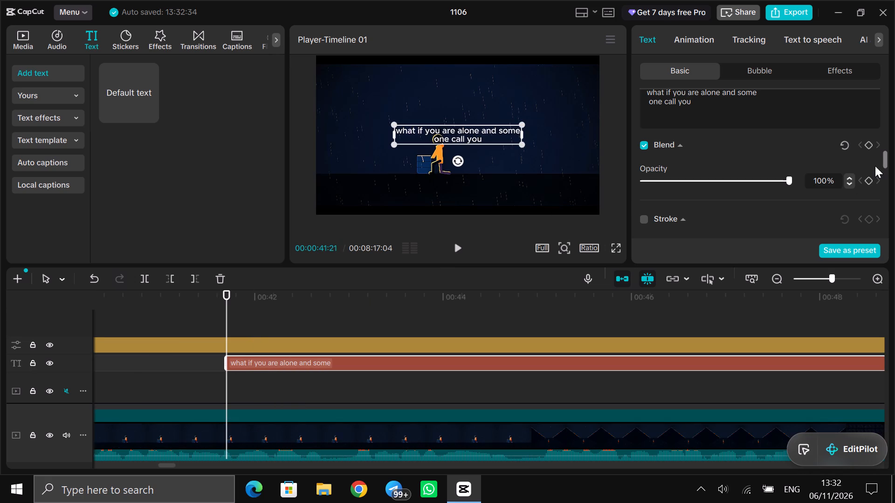
Add a Blend keyframe at the caption's start, 00:00:41:21, with opacity set to 0%.
{"action": "left_click", "coordinate": [870, 146]}
{"action": "left_click", "coordinate": [657, 181]}
{"action": "left_click_drag", "start_coordinate": [657, 180], "coordinate": [630, 181]}
Add a Blend keyframe to the caption at 00:00:42:05 with opacity set to 100%.
{"action": "left_click", "coordinate": [258, 323]}
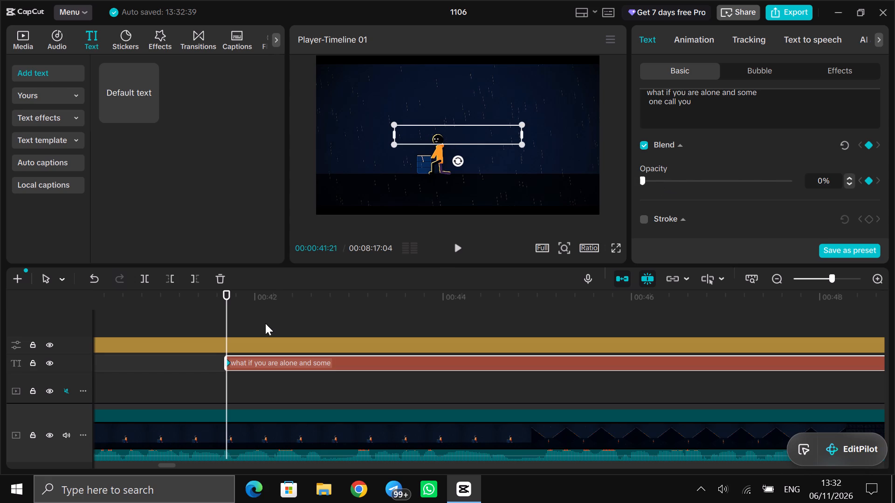
{"action": "left_click", "coordinate": [271, 324]}
{"action": "left_click", "coordinate": [280, 360]}
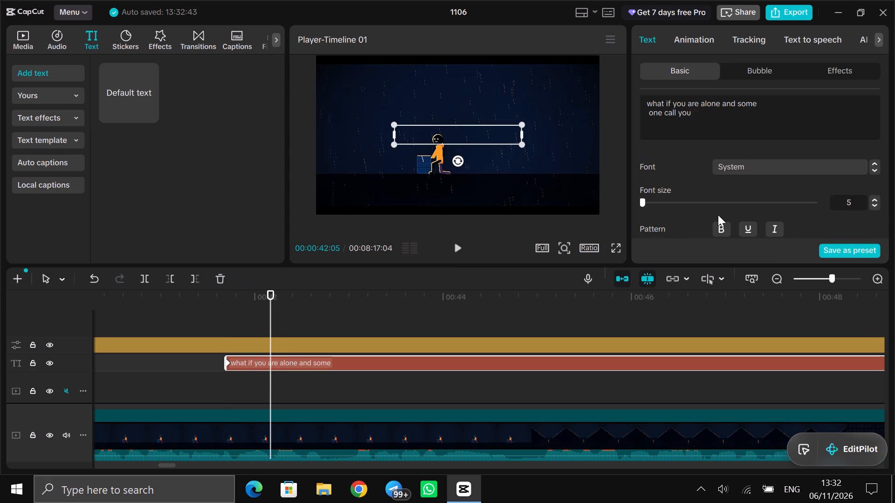
{"action": "scroll", "coordinate": [768, 194], "scroll_direction": "down", "scroll_amount": 3}
{"action": "scroll", "coordinate": [826, 192], "scroll_direction": "down", "scroll_amount": 6}
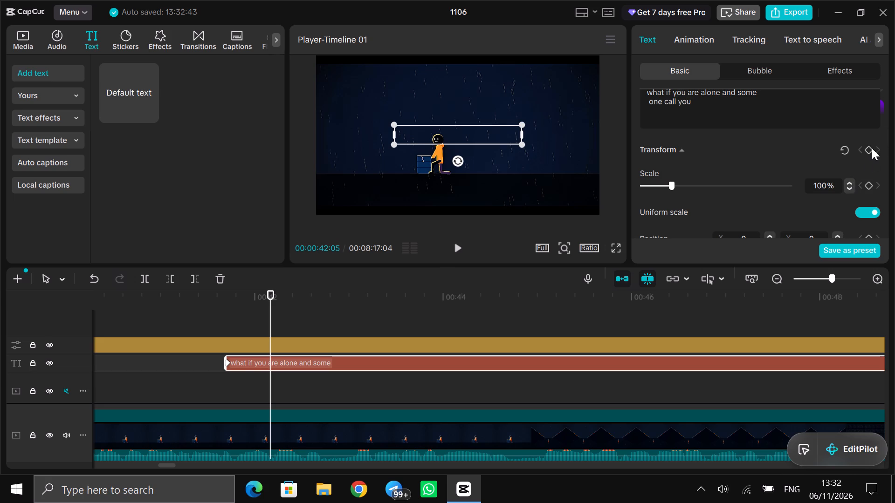
{"action": "left_click", "coordinate": [871, 152]}
{"action": "left_click", "coordinate": [871, 148]}
{"action": "scroll", "coordinate": [795, 205], "scroll_direction": "down", "scroll_amount": 3}
{"action": "scroll", "coordinate": [795, 205], "scroll_direction": "up", "scroll_amount": 1}
{"action": "scroll", "coordinate": [795, 205], "scroll_direction": "down", "scroll_amount": 2}
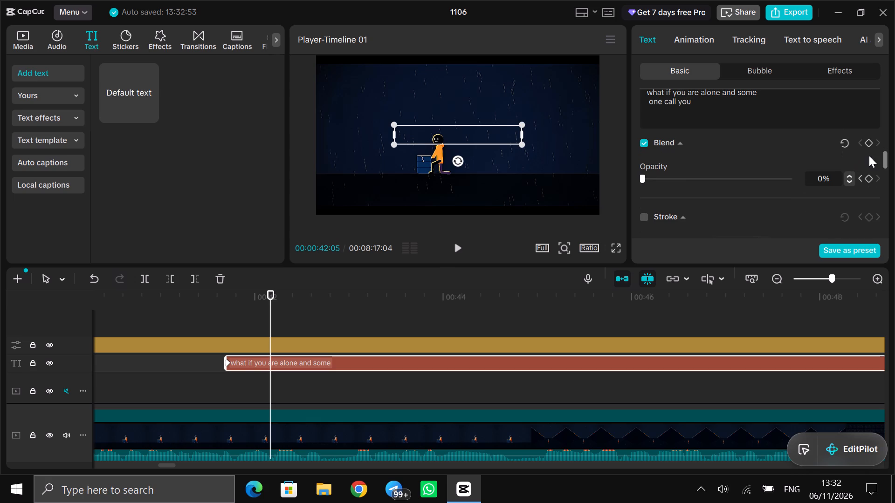
{"action": "left_click", "coordinate": [867, 144]}
{"action": "left_click", "coordinate": [791, 180]}
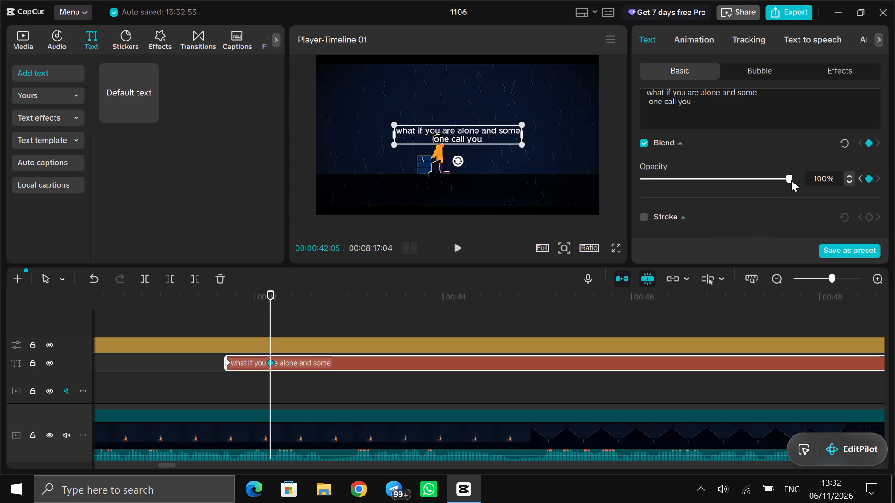
{"action": "left_click_drag", "start_coordinate": [791, 178], "coordinate": [802, 177]}
Add a Blend keyframe to the caption near its end, at 00:00:52:11, with opacity kept at 100%.
{"action": "left_click", "coordinate": [511, 316]}
{"action": "left_click_drag", "start_coordinate": [511, 316], "coordinate": [880, 297]}
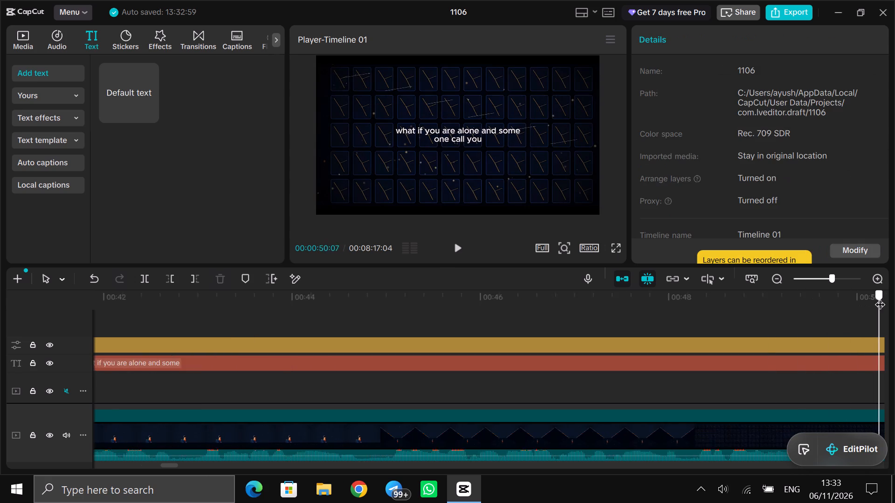
{"action": "left_click_drag", "start_coordinate": [880, 297], "coordinate": [885, 297]}
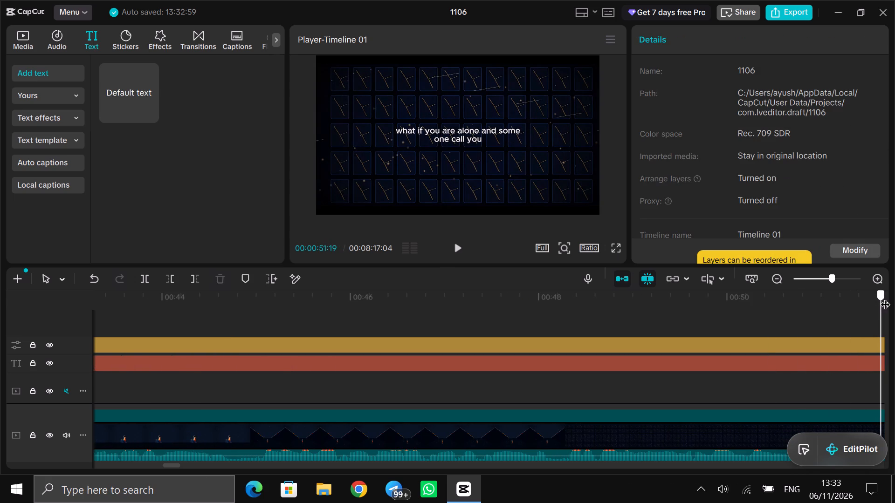
{"action": "left_click_drag", "start_coordinate": [885, 297], "coordinate": [789, 314]}
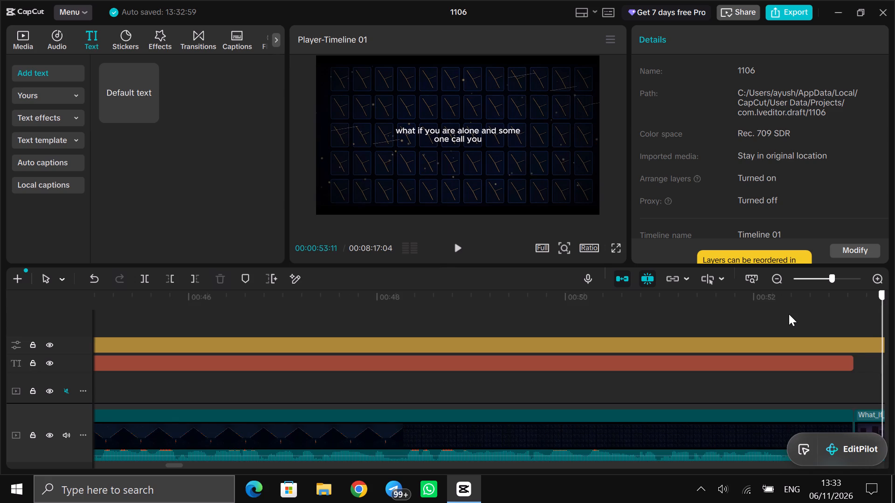
{"action": "left_click_drag", "start_coordinate": [789, 314], "coordinate": [792, 315]}
{"action": "left_click", "coordinate": [688, 328]}
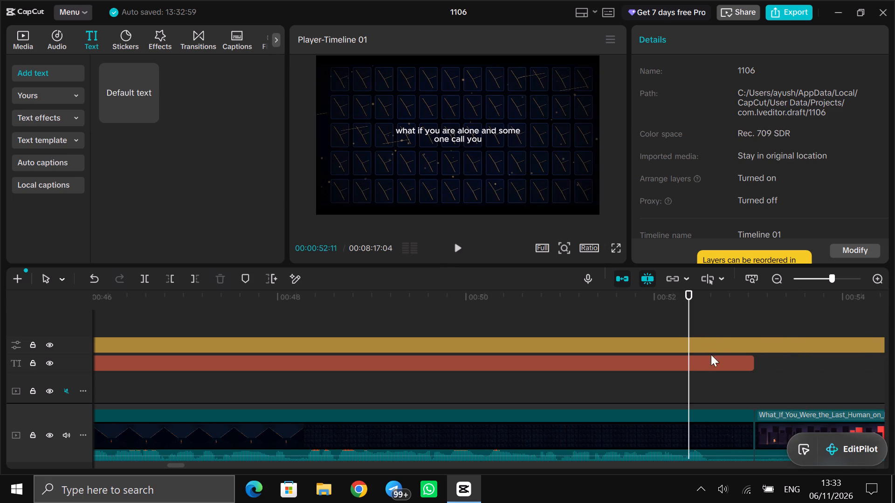
{"action": "left_click", "coordinate": [712, 352]}
{"action": "left_click", "coordinate": [712, 361]}
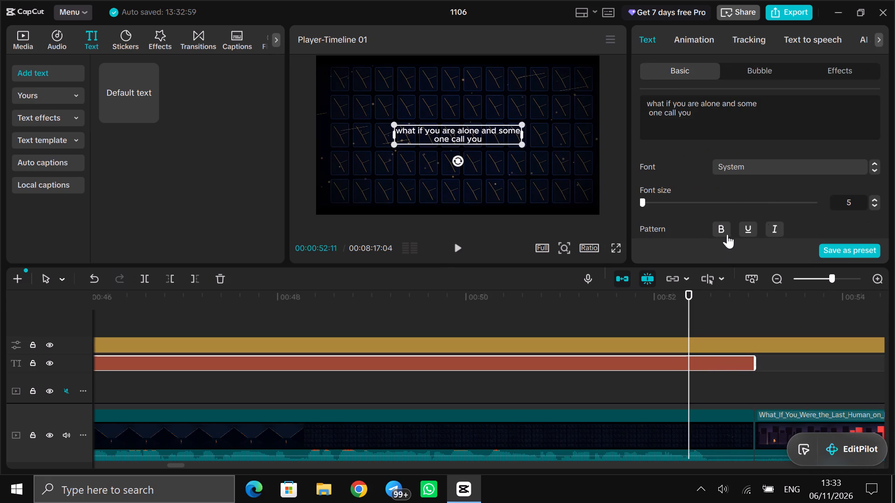
{"action": "scroll", "coordinate": [812, 198], "scroll_direction": "down", "scroll_amount": 3}
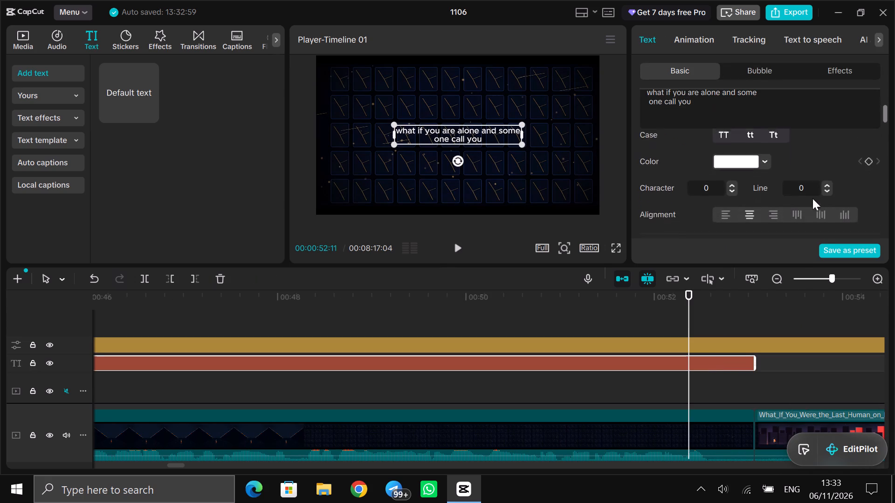
{"action": "scroll", "coordinate": [812, 198], "scroll_direction": "down", "scroll_amount": 6}
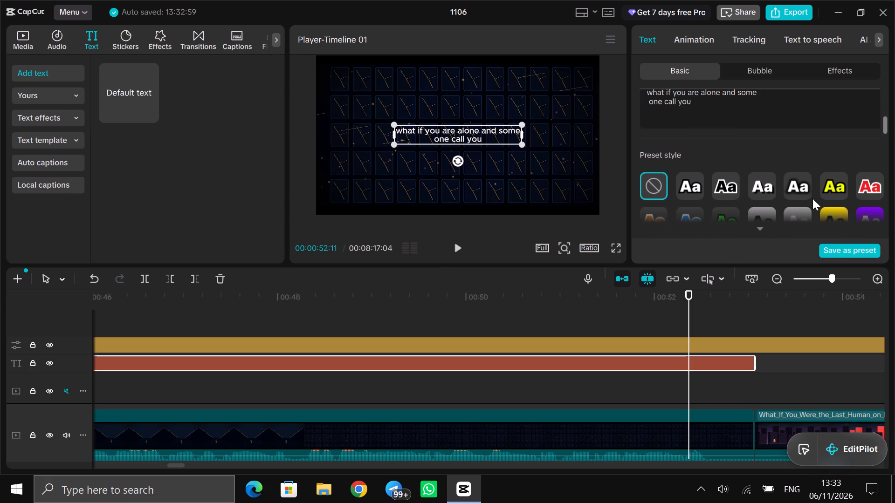
{"action": "scroll", "coordinate": [812, 198], "scroll_direction": "up", "scroll_amount": 1}
{"action": "left_click", "coordinate": [869, 162]}
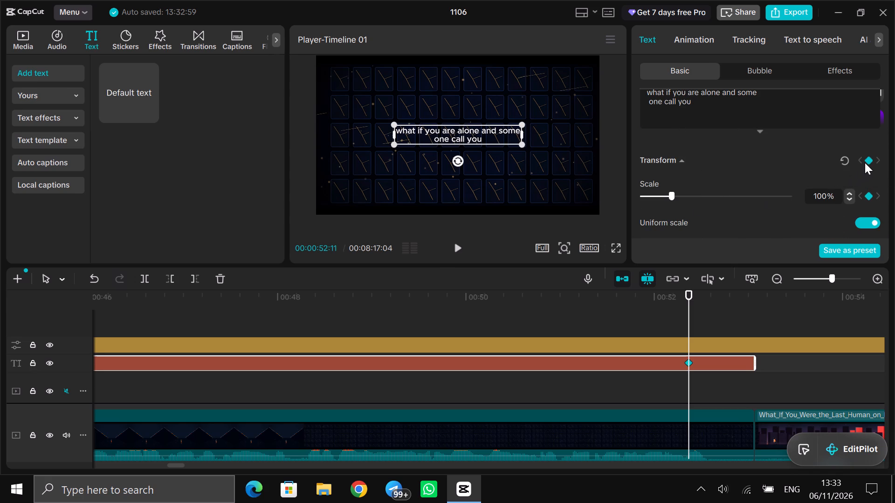
{"action": "left_click", "coordinate": [867, 163]}
{"action": "scroll", "coordinate": [749, 212], "scroll_direction": "down", "scroll_amount": 4}
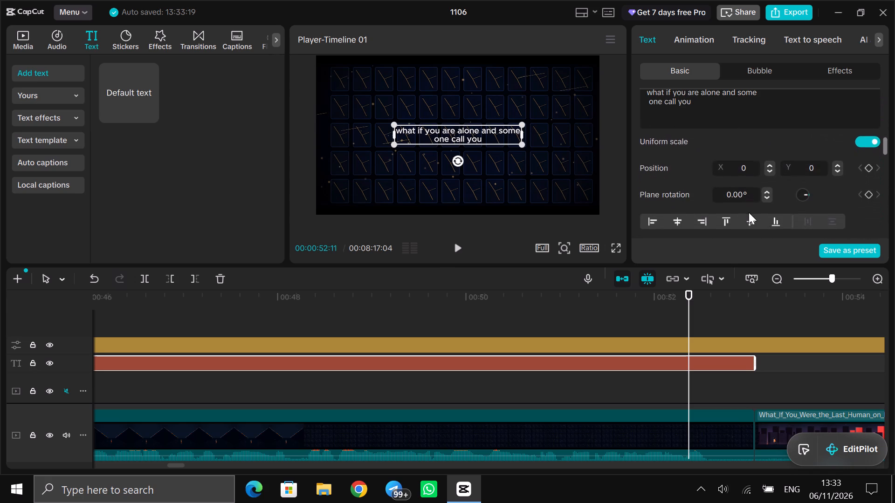
{"action": "scroll", "coordinate": [749, 212], "scroll_direction": "down", "scroll_amount": 5}
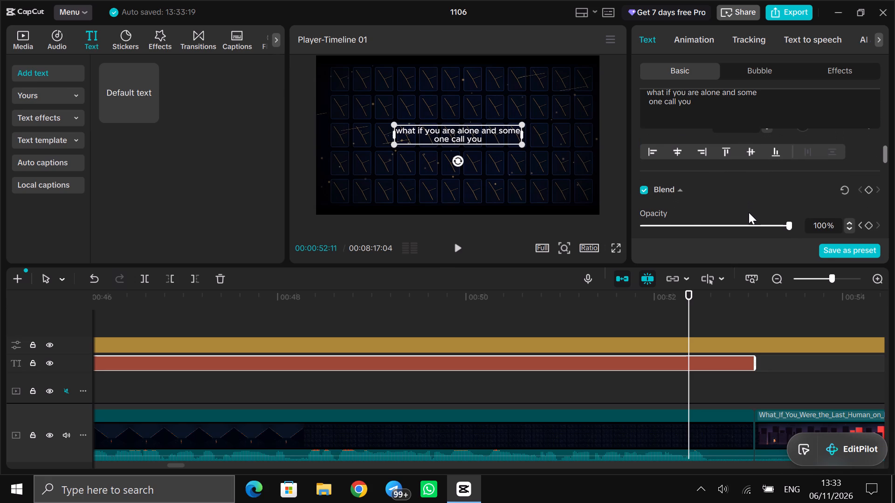
{"action": "left_click", "coordinate": [867, 147]}
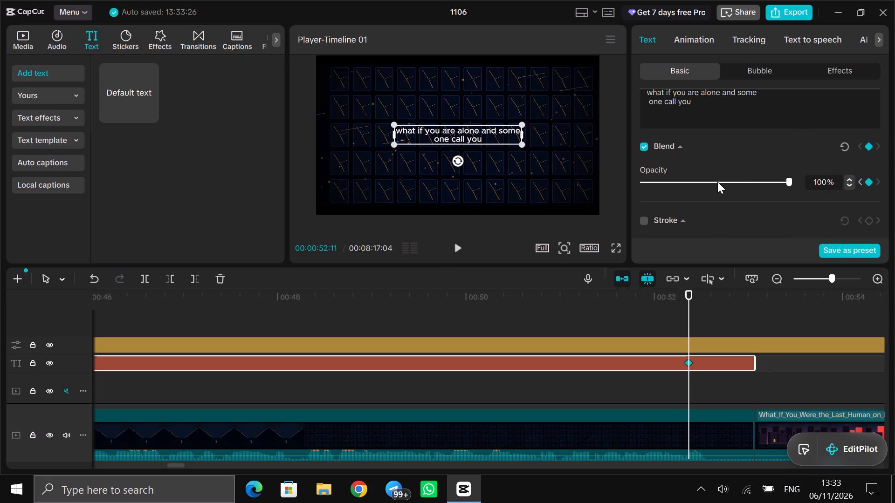
Add a Transform keyframe at the caption's end, 00:00:53:02, and reduce its scale to the lowest setting.
{"action": "left_click", "coordinate": [754, 316]}
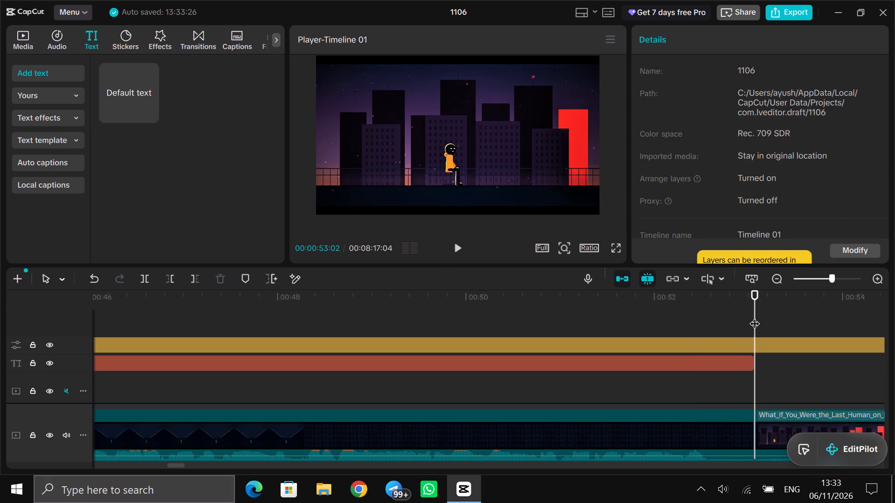
{"action": "left_click", "coordinate": [737, 358]}
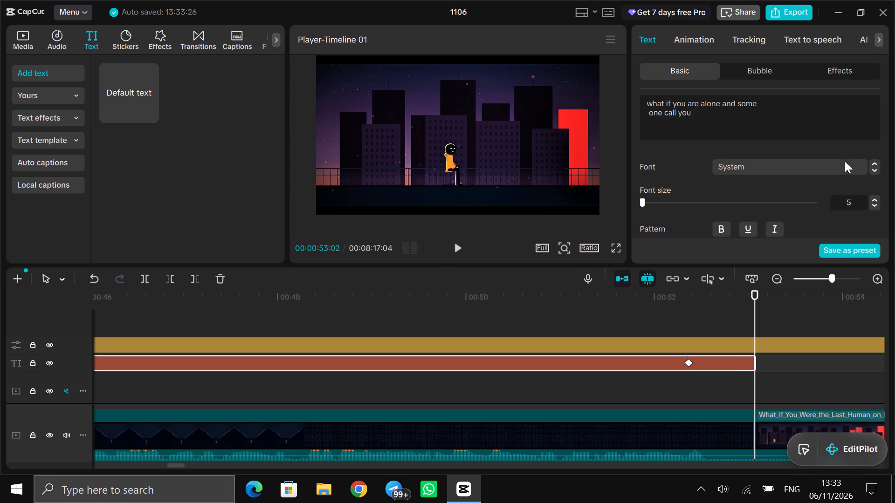
{"action": "scroll", "coordinate": [836, 187], "scroll_direction": "down", "scroll_amount": 8}
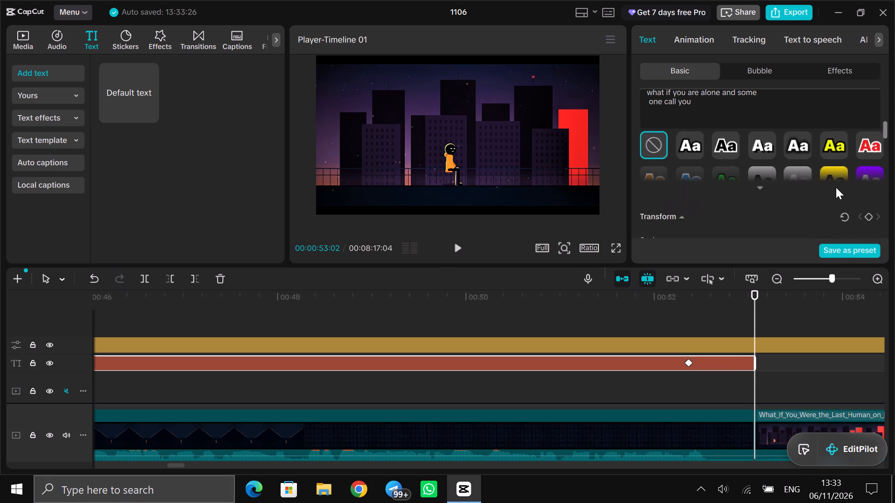
{"action": "scroll", "coordinate": [836, 187], "scroll_direction": "down", "scroll_amount": 2}
{"action": "left_click", "coordinate": [868, 152]}
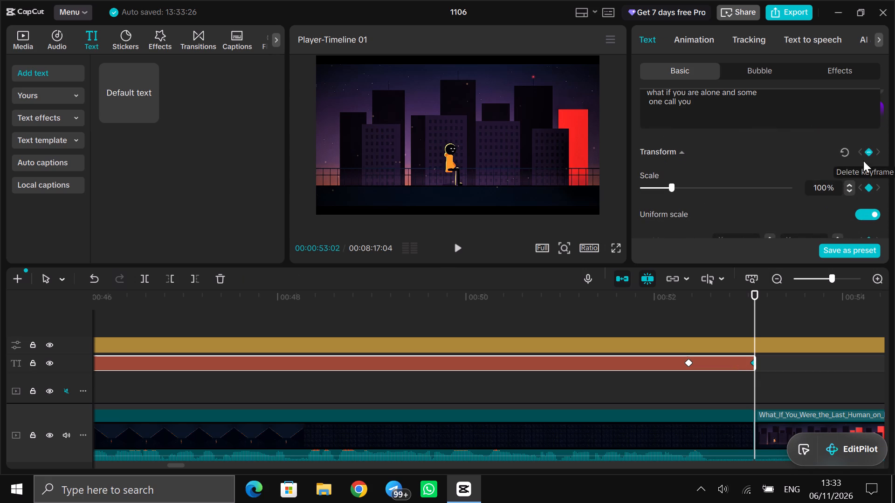
{"action": "left_click_drag", "start_coordinate": [675, 185], "coordinate": [645, 188]}
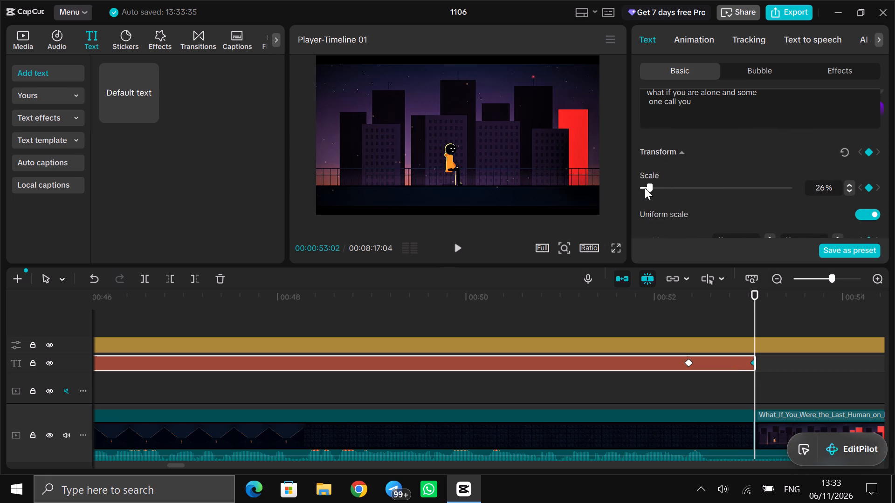
{"action": "left_click_drag", "start_coordinate": [645, 188], "coordinate": [640, 188]}
Add a Transform keyframe to the caption at its start, 00:00:41:21.
{"action": "left_click", "coordinate": [466, 316]}
{"action": "left_click_drag", "start_coordinate": [466, 316], "coordinate": [423, 311]}
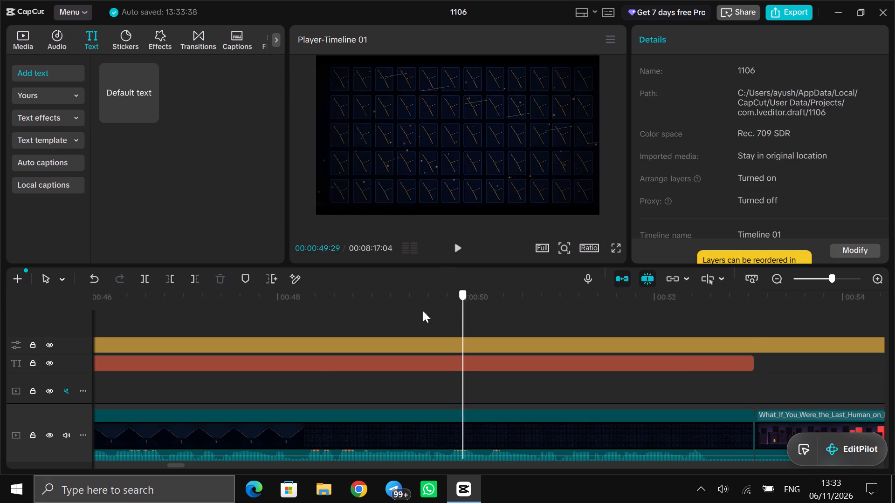
{"action": "left_click_drag", "start_coordinate": [423, 311], "coordinate": [151, 313]}
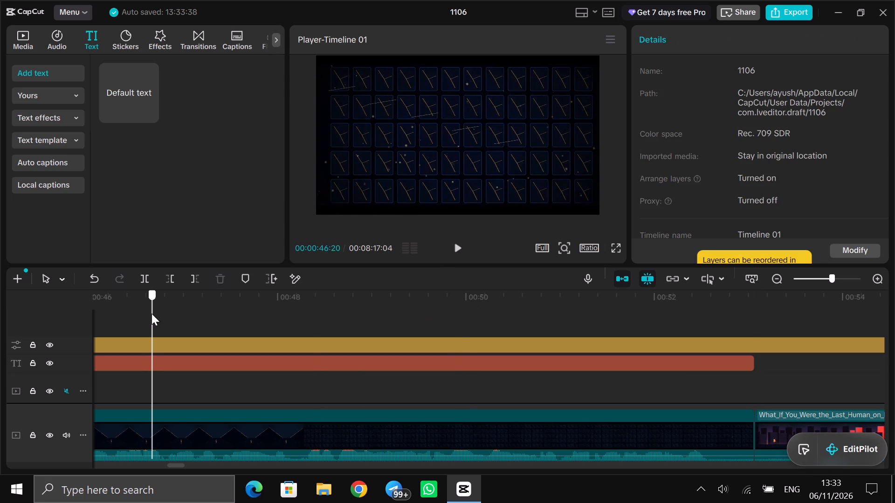
{"action": "left_click_drag", "start_coordinate": [151, 313], "coordinate": [159, 306]}
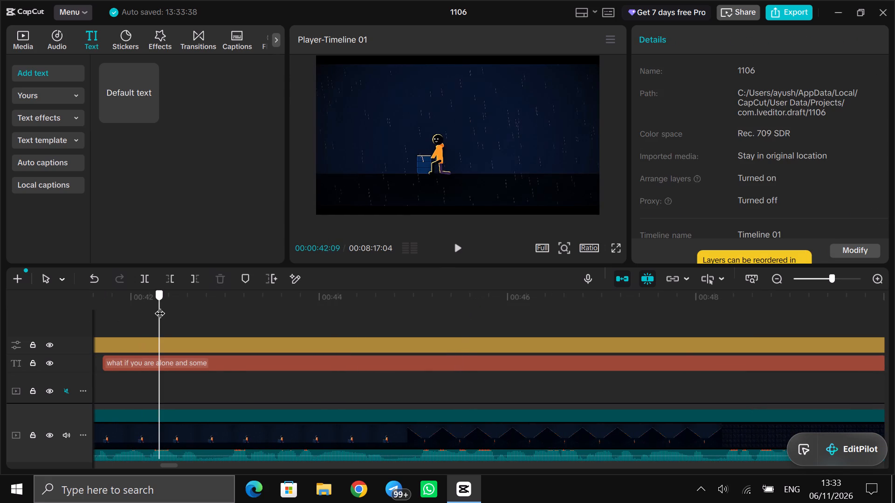
{"action": "left_click_drag", "start_coordinate": [159, 306], "coordinate": [196, 307]}
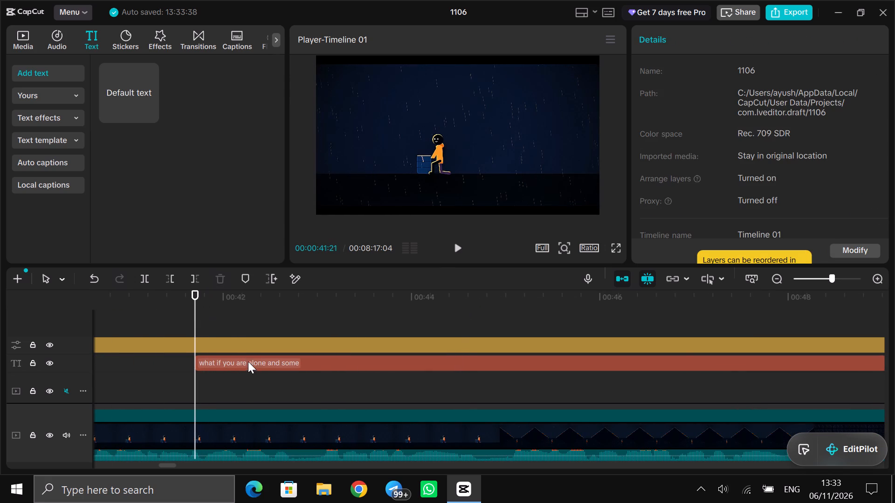
{"action": "left_click", "coordinate": [249, 363]}
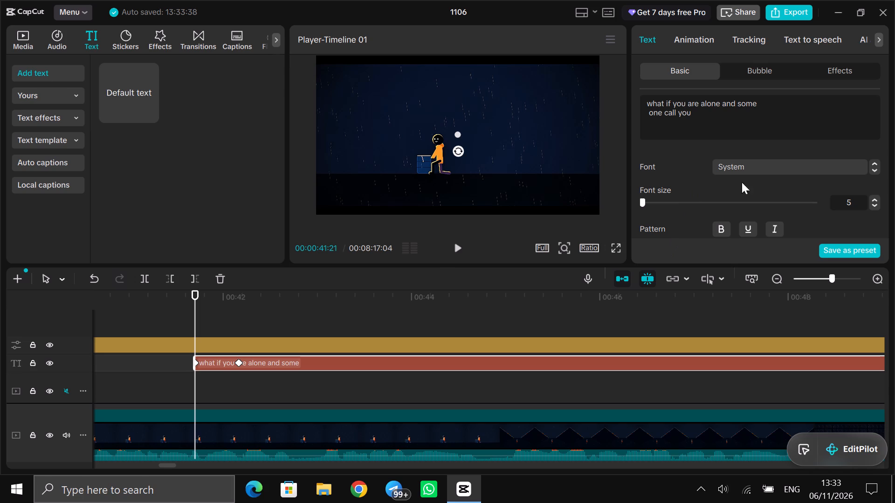
{"action": "scroll", "coordinate": [792, 181], "scroll_direction": "up", "scroll_amount": 4}
{"action": "scroll", "coordinate": [829, 201], "scroll_direction": "down", "scroll_amount": 1}
{"action": "scroll", "coordinate": [829, 201], "scroll_direction": "up", "scroll_amount": 3}
{"action": "scroll", "coordinate": [829, 201], "scroll_direction": "down", "scroll_amount": 4}
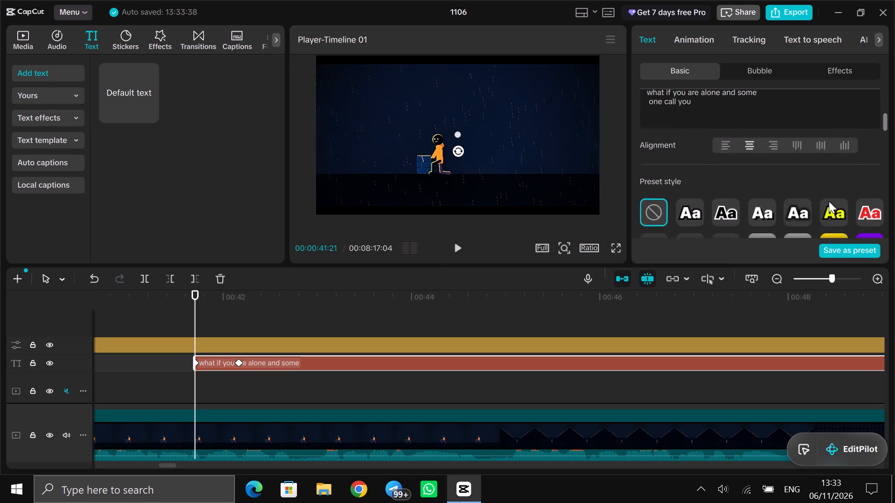
{"action": "scroll", "coordinate": [829, 201], "scroll_direction": "down", "scroll_amount": 5}
{"action": "scroll", "coordinate": [829, 201], "scroll_direction": "up", "scroll_amount": 1}
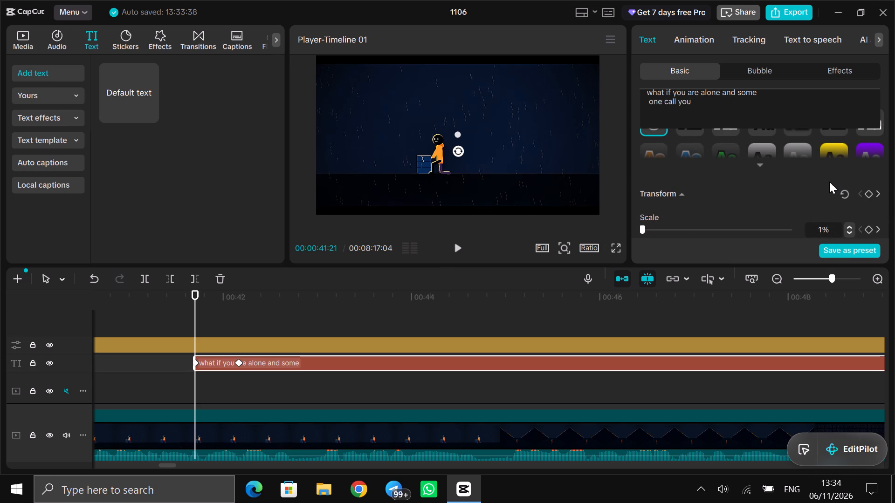
{"action": "scroll", "coordinate": [828, 181], "scroll_direction": "up", "scroll_amount": 1}
{"action": "scroll", "coordinate": [828, 181], "scroll_direction": "down", "scroll_amount": 2}
{"action": "scroll", "coordinate": [828, 181], "scroll_direction": "up", "scroll_amount": 3}
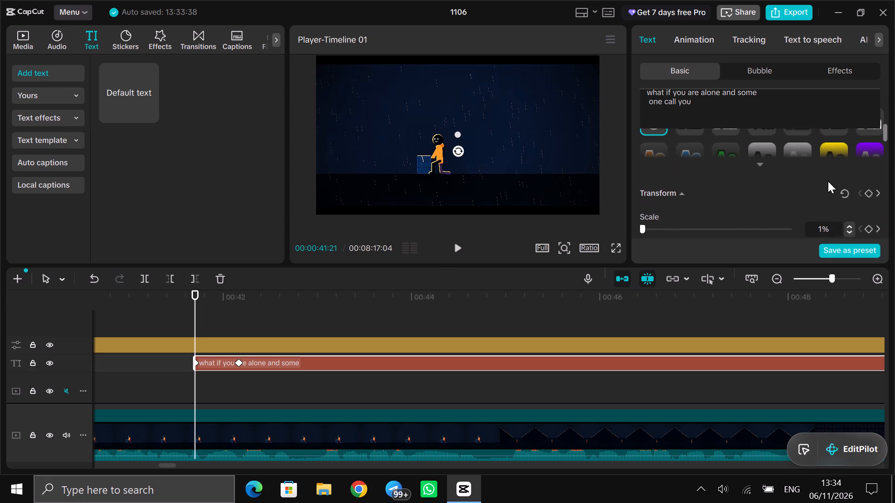
{"action": "scroll", "coordinate": [828, 181], "scroll_direction": "up", "scroll_amount": 6}
{"action": "scroll", "coordinate": [828, 181], "scroll_direction": "down", "scroll_amount": 5}
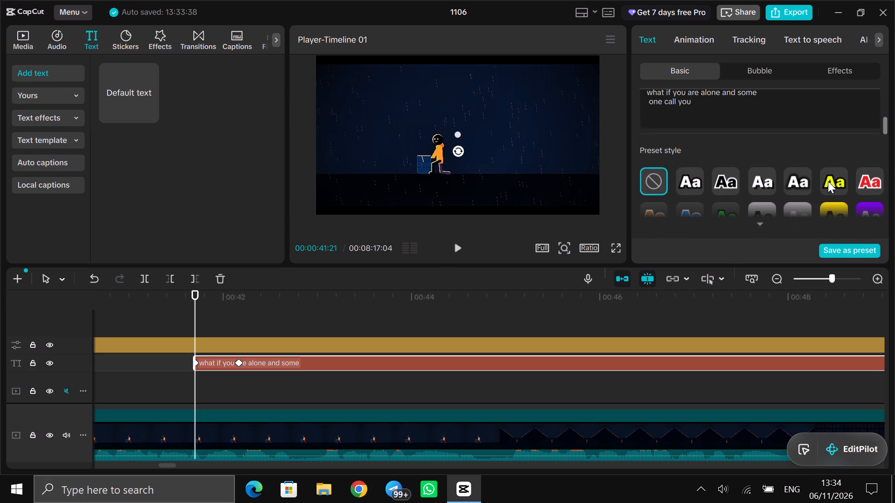
{"action": "scroll", "coordinate": [828, 181], "scroll_direction": "down", "scroll_amount": 3}
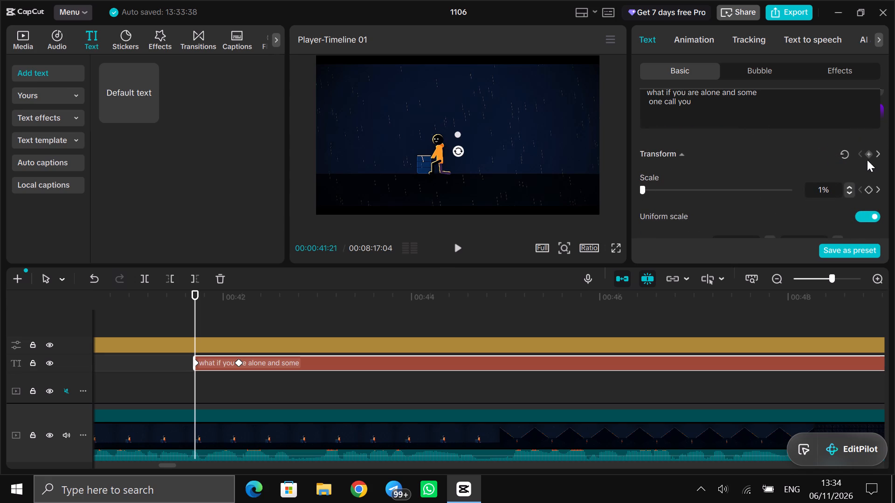
{"action": "left_click", "coordinate": [868, 160]}
Set the caption's scale to 50% at its start keyframe.
{"action": "left_click", "coordinate": [753, 188]}
{"action": "left_click_drag", "start_coordinate": [753, 188], "coordinate": [686, 193]}
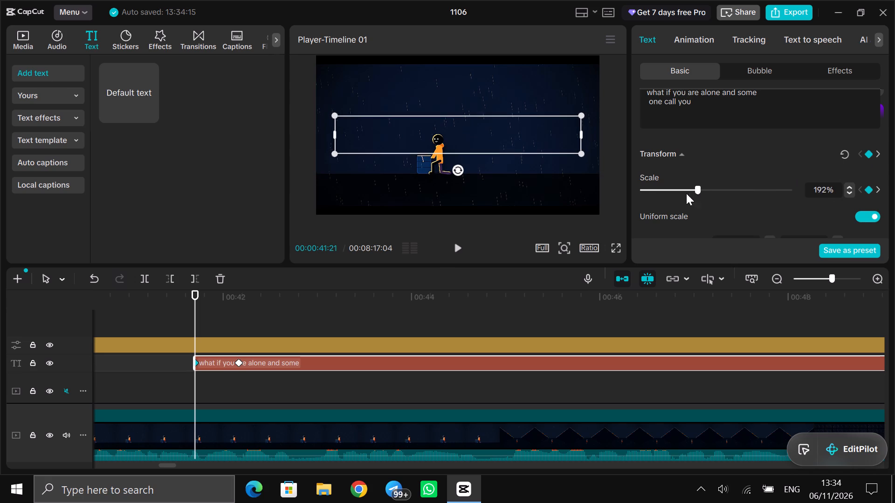
{"action": "left_click_drag", "start_coordinate": [686, 193], "coordinate": [632, 191]}
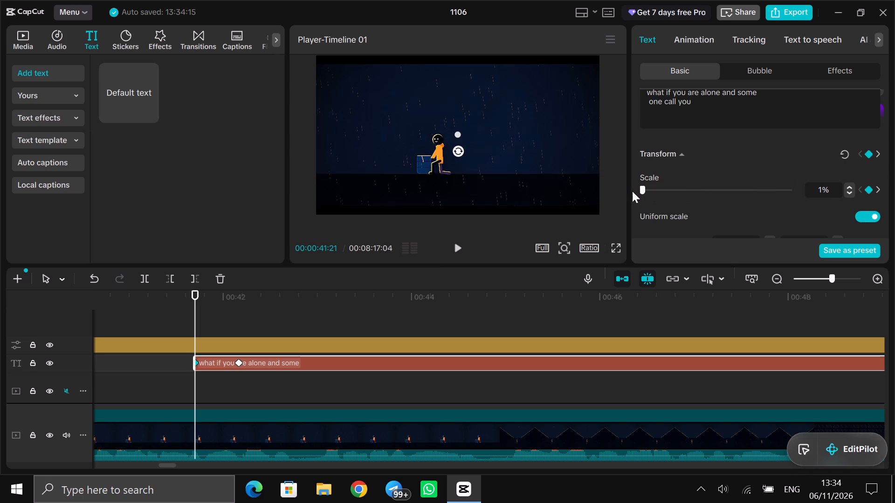
{"action": "left_click_drag", "start_coordinate": [632, 191], "coordinate": [667, 190]}
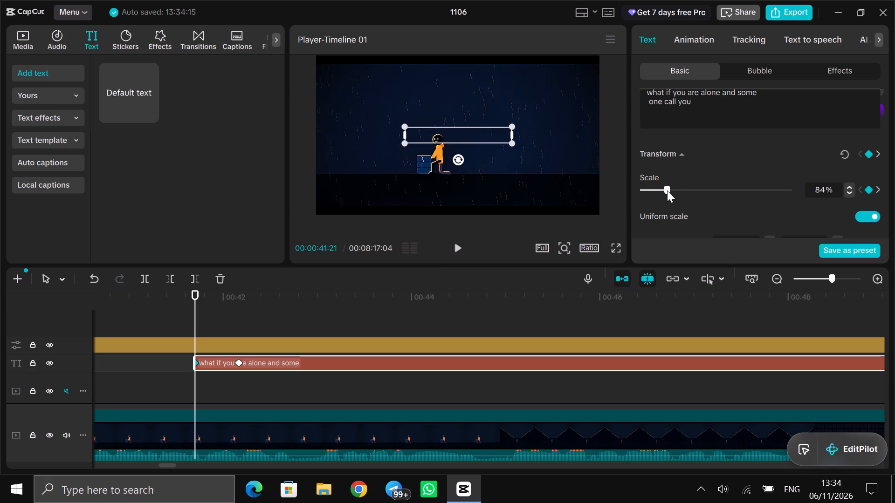
{"action": "left_click_drag", "start_coordinate": [667, 190], "coordinate": [658, 190]}
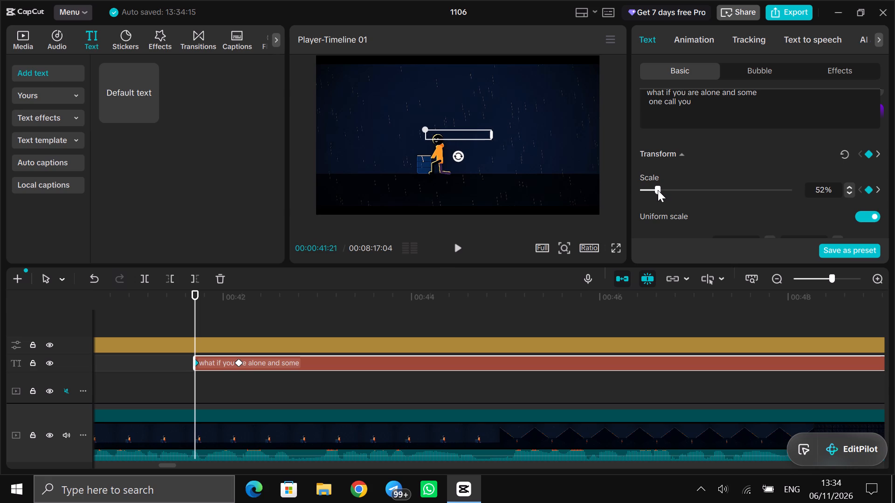
{"action": "left_click_drag", "start_coordinate": [658, 190], "coordinate": [658, 189]}
{"action": "double_click", "coordinate": [850, 191]}
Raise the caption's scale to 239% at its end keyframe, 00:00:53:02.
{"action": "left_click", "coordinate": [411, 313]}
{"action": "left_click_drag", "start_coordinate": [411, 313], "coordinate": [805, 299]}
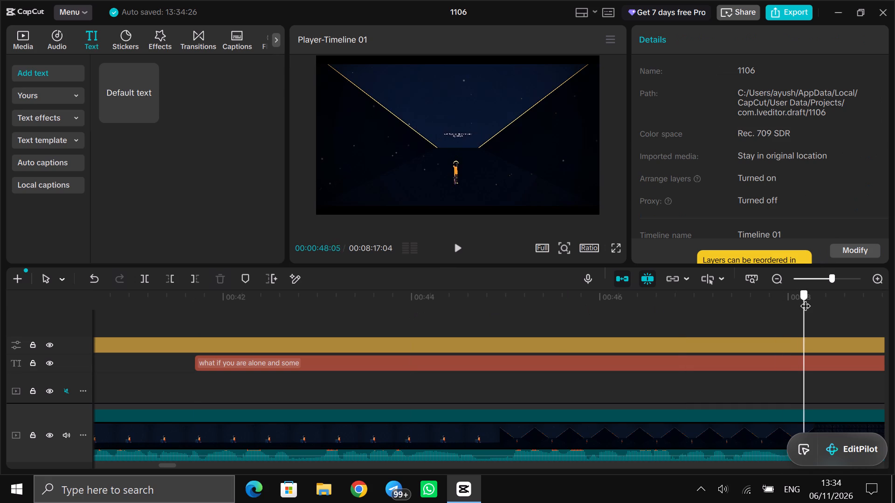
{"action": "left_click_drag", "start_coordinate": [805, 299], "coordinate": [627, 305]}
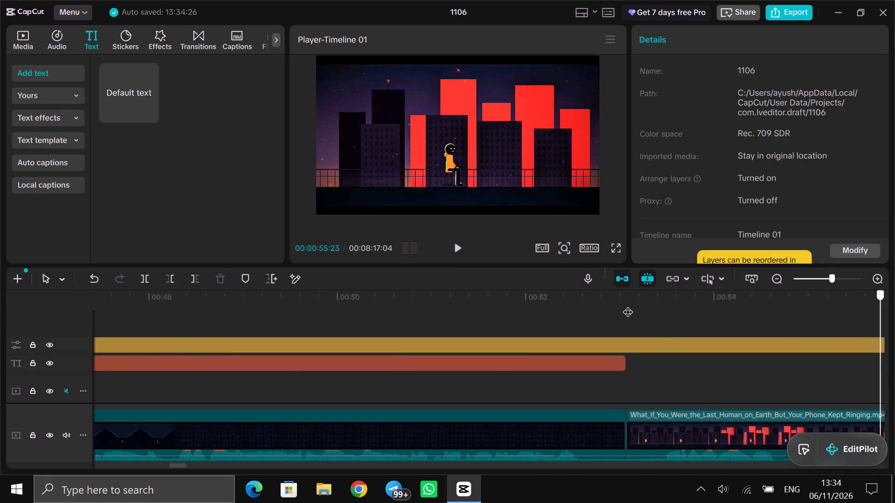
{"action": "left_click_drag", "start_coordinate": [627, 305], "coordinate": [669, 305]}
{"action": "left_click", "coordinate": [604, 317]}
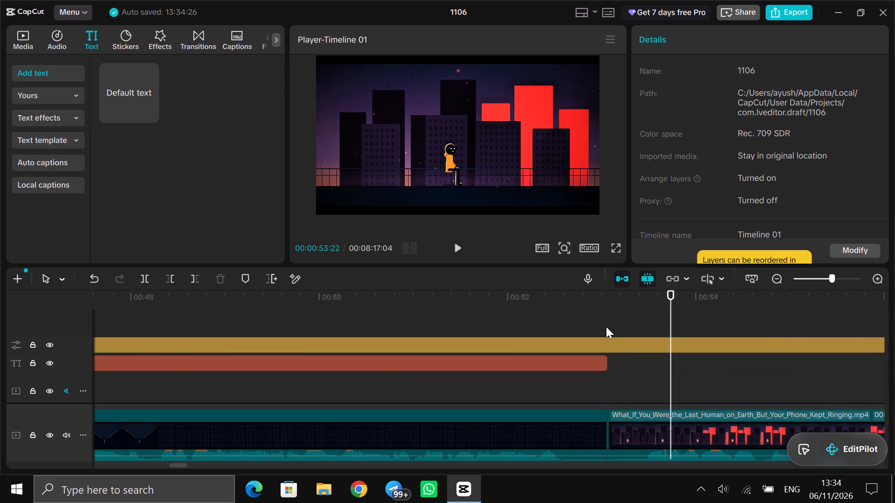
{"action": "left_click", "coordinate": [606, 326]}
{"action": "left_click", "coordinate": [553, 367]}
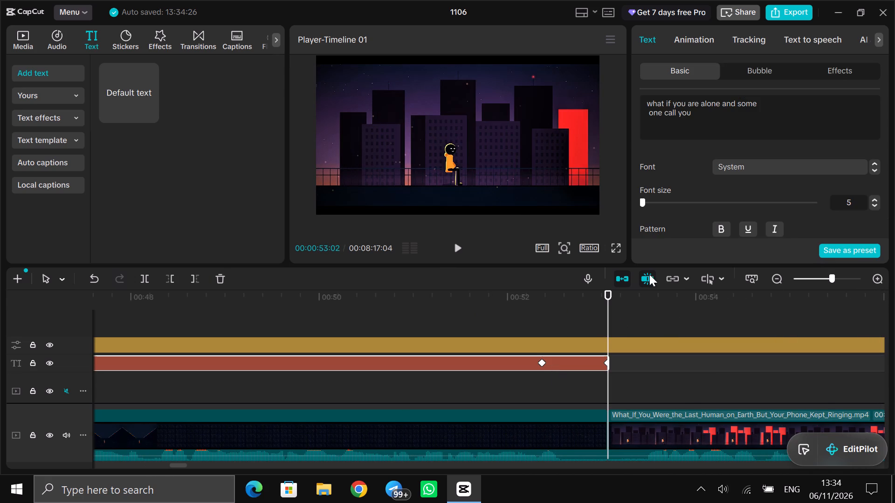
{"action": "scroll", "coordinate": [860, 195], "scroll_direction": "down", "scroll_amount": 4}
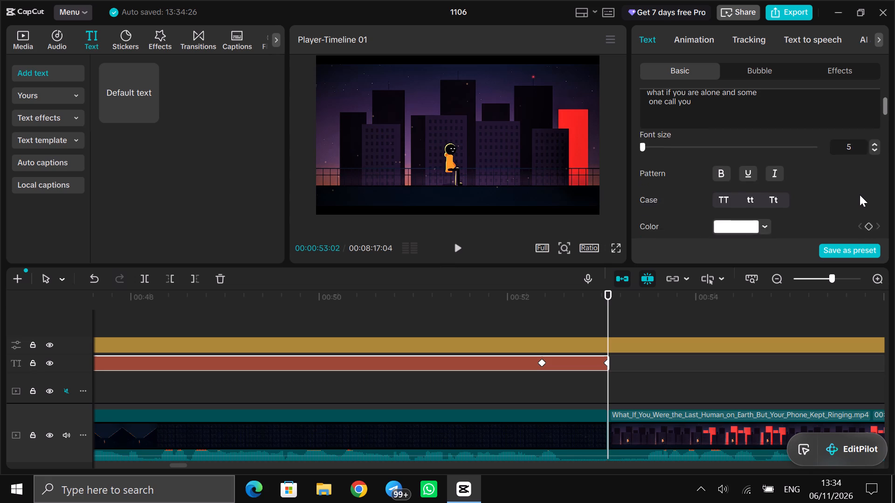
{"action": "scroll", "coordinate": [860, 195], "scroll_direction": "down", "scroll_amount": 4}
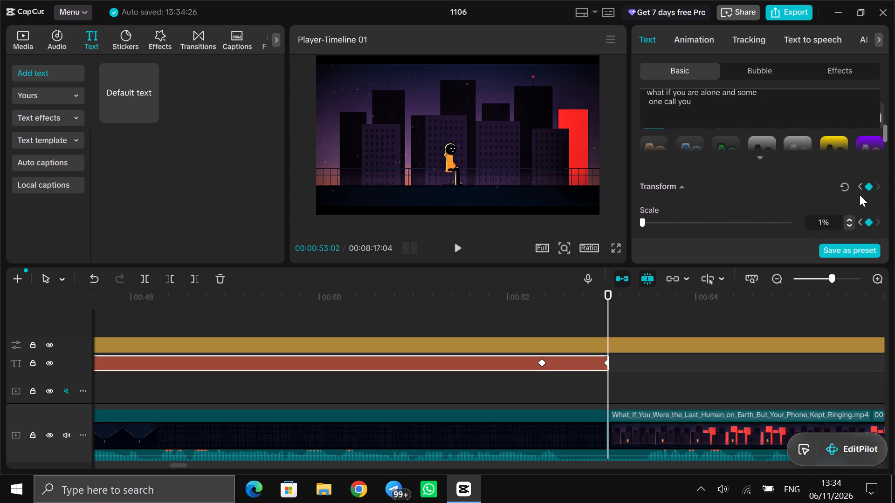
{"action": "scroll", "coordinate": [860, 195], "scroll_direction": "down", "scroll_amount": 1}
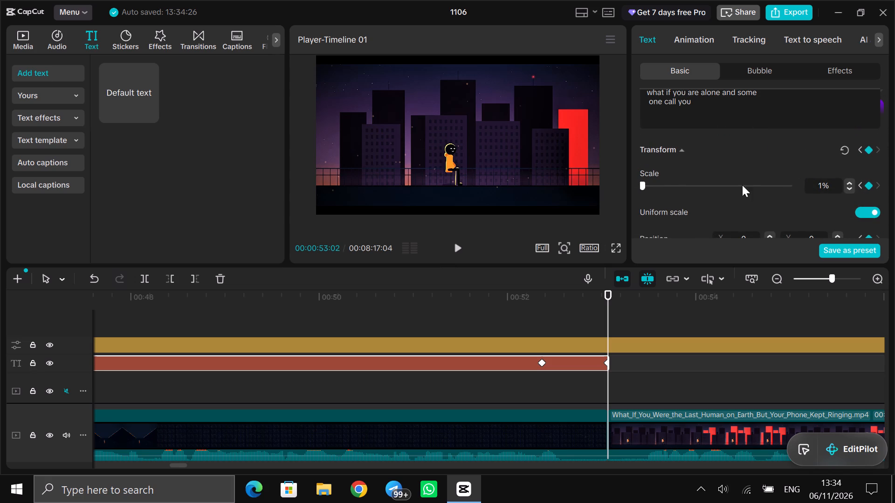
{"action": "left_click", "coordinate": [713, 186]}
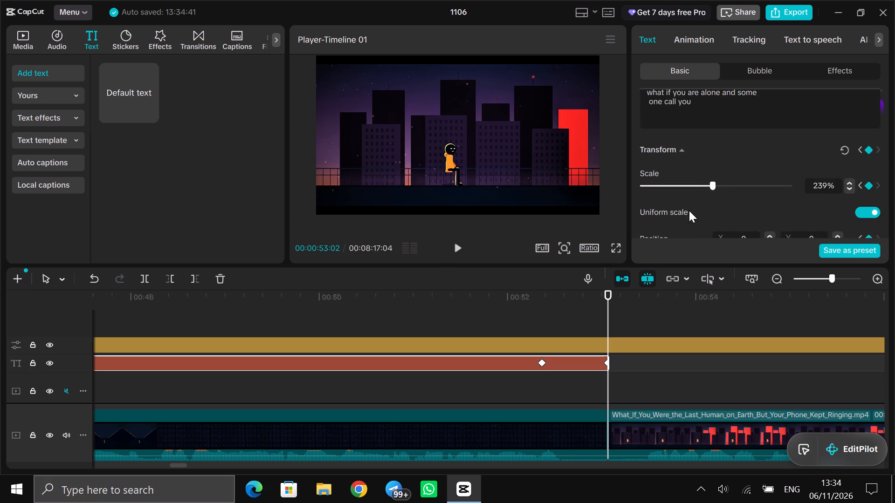
Preview the caption's last frames and set its scale to 110% at the end keyframe, 00:00:53:02.
{"action": "left_click_drag", "start_coordinate": [609, 298], "coordinate": [599, 298]}
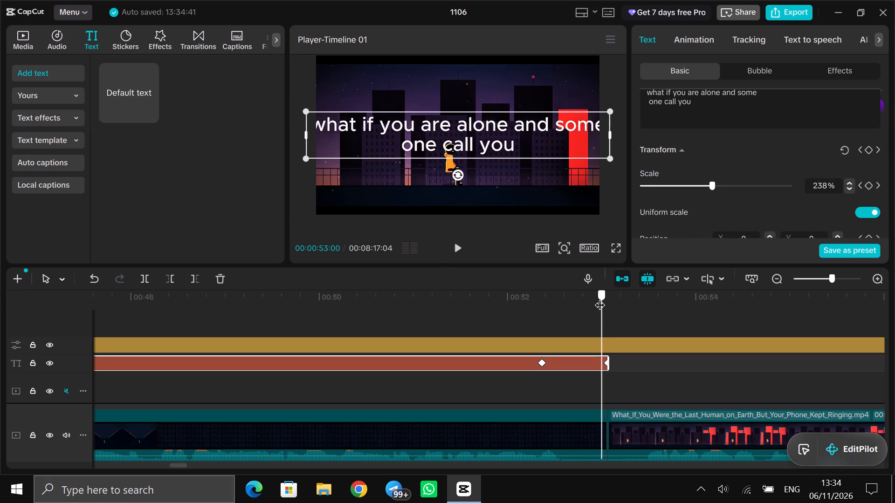
{"action": "left_click_drag", "start_coordinate": [599, 298], "coordinate": [604, 298]}
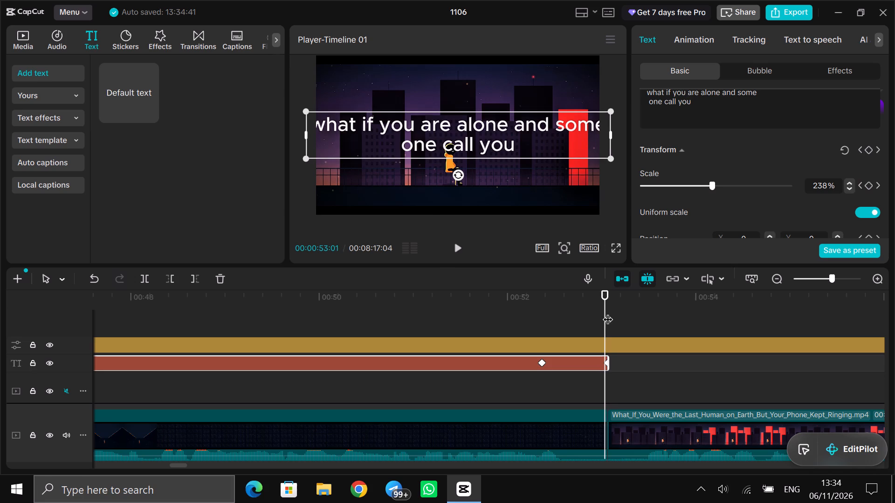
{"action": "left_click", "coordinate": [606, 312]}
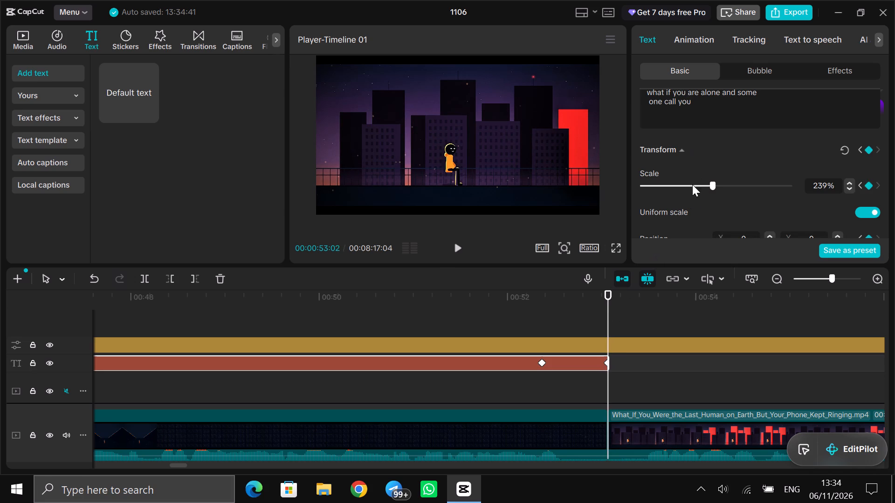
{"action": "left_click", "coordinate": [680, 184]}
{"action": "left_click", "coordinate": [607, 306]}
{"action": "triple_click", "coordinate": [851, 190]}
{"action": "left_click", "coordinate": [851, 188]}
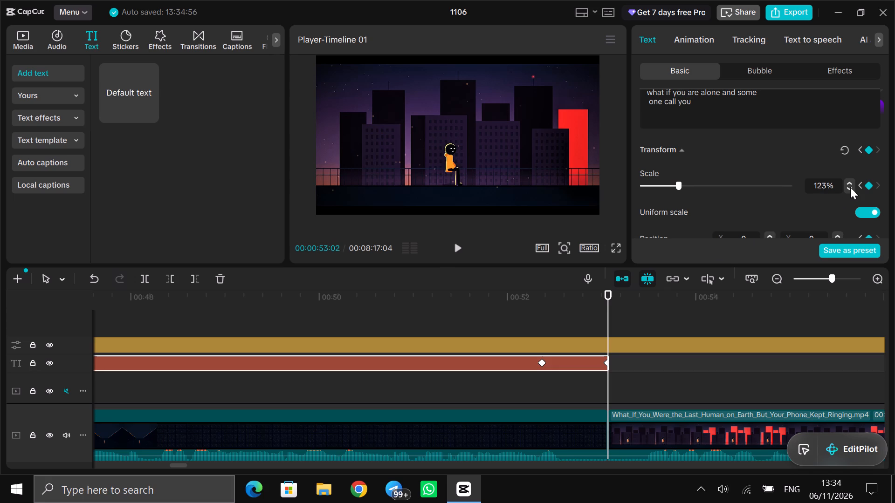
{"action": "left_click", "coordinate": [820, 185]}
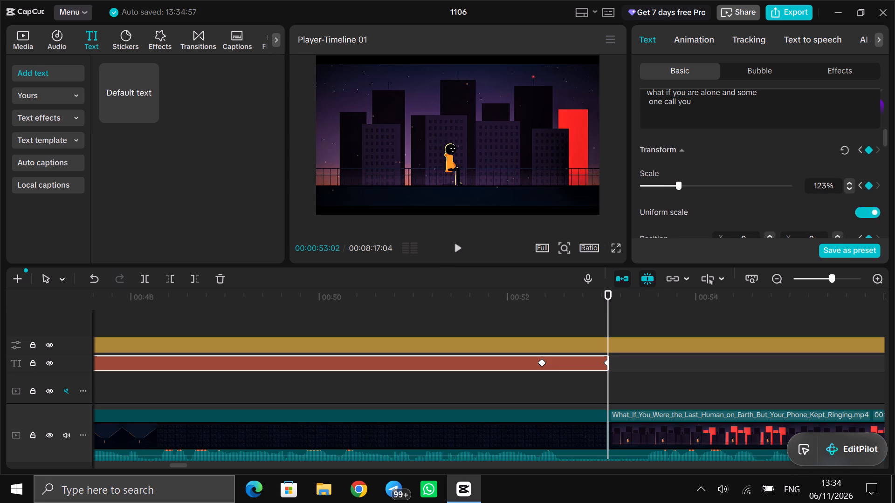
{"action": "left_click", "coordinate": [824, 186]}
{"action": "key", "text": "BackSpace"}
{"action": "key", "text": "BackSpace"}
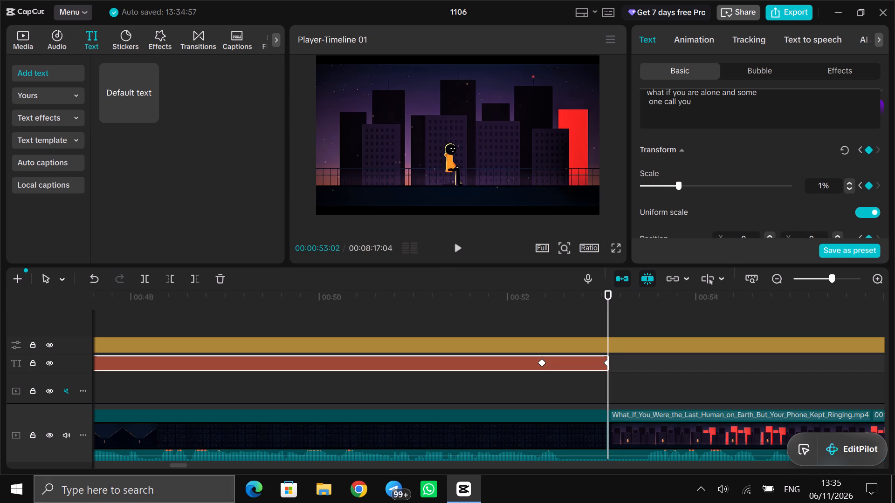
{"action": "type", "text": "10"}
{"action": "left_click", "coordinate": [826, 186]}
{"action": "key", "text": "Return"}
Scrub through the caption from its end back to its start at 00:00:41:21 to check the scale and fade animation.
{"action": "left_click", "coordinate": [571, 327]}
{"action": "left_click_drag", "start_coordinate": [571, 323], "coordinate": [567, 323]}
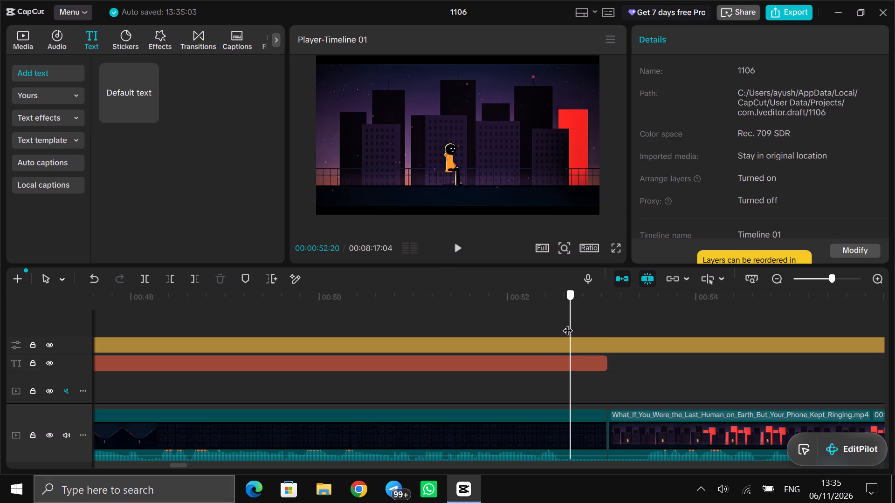
{"action": "left_click_drag", "start_coordinate": [567, 323], "coordinate": [449, 316]}
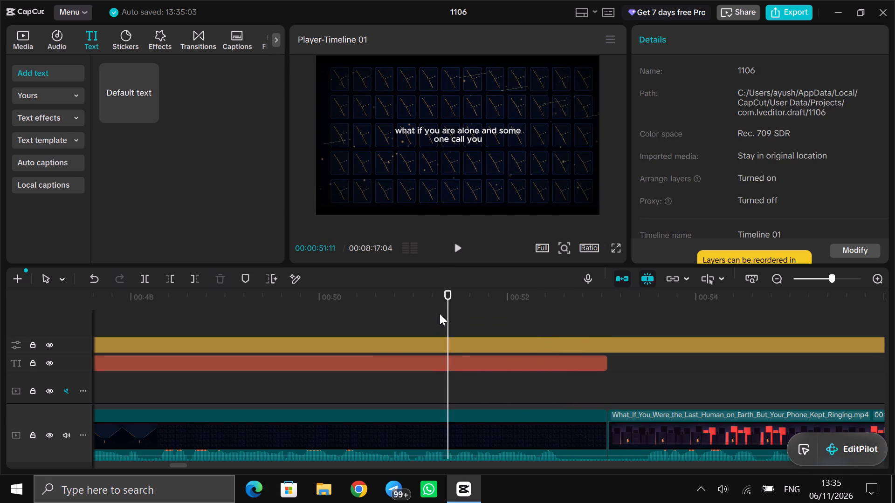
{"action": "left_click_drag", "start_coordinate": [446, 311], "coordinate": [85, 300]}
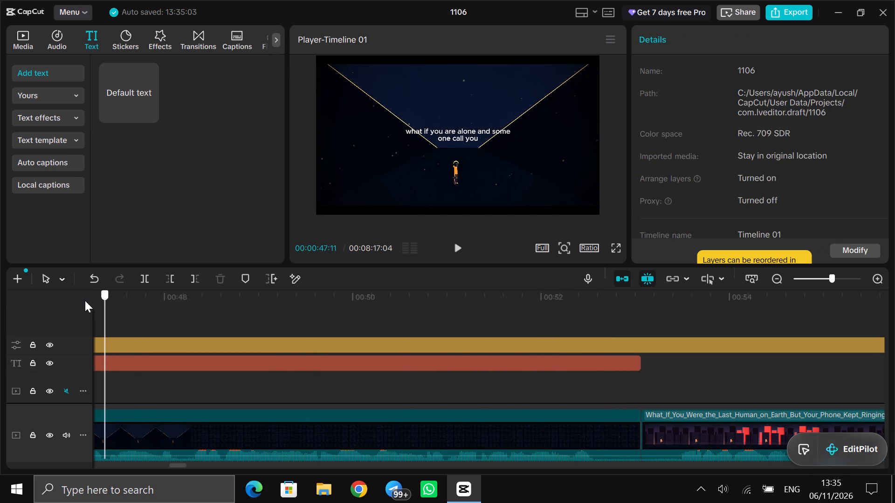
{"action": "left_click_drag", "start_coordinate": [85, 300], "coordinate": [451, 254]}
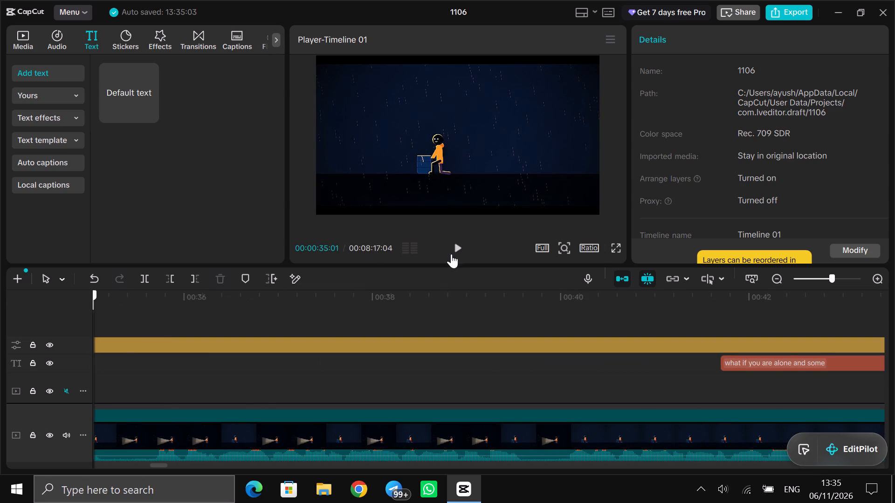
{"action": "left_click_drag", "start_coordinate": [451, 254], "coordinate": [891, 223]}
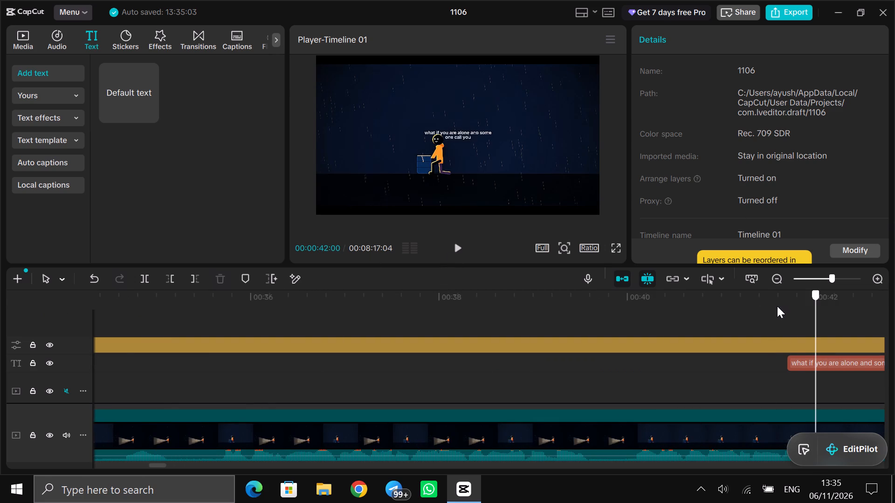
{"action": "double_click", "coordinate": [787, 318]}
{"action": "left_click", "coordinate": [789, 317]}
{"action": "left_click_drag", "start_coordinate": [785, 317], "coordinate": [894, 315]}
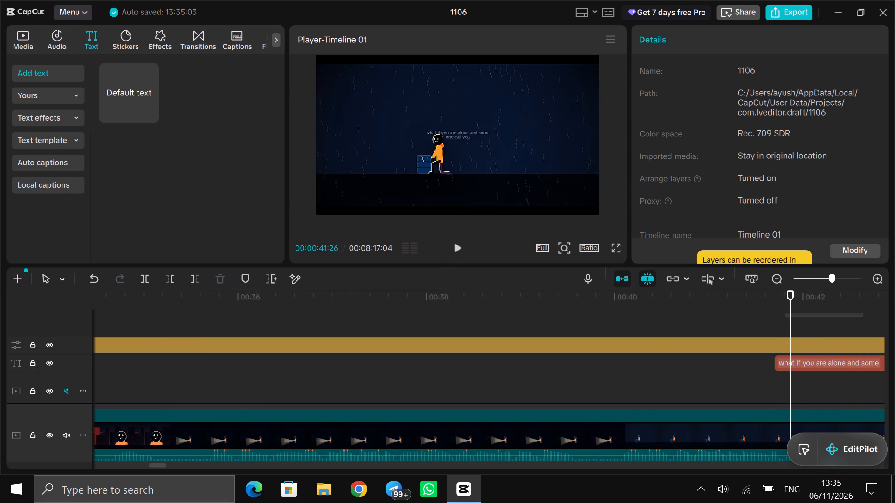
{"action": "left_click_drag", "start_coordinate": [894, 315], "coordinate": [894, 319]}
{"action": "left_click", "coordinate": [775, 321]}
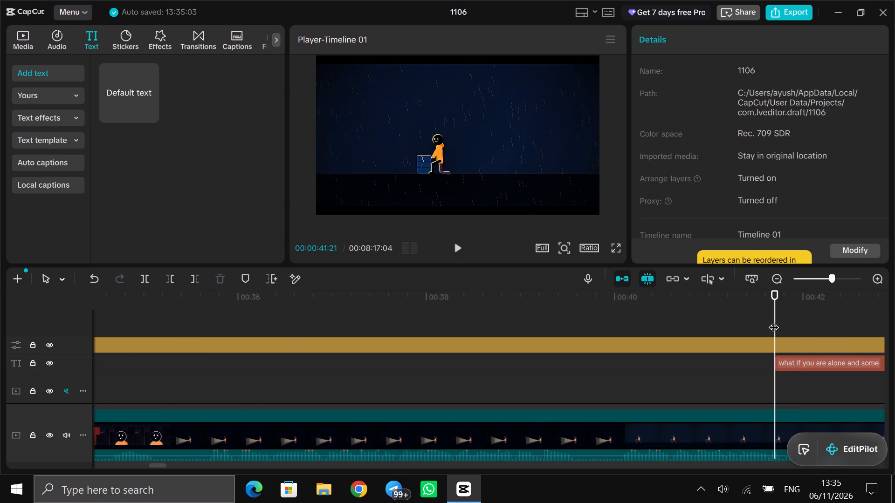
{"action": "left_click_drag", "start_coordinate": [773, 320], "coordinate": [894, 332]}
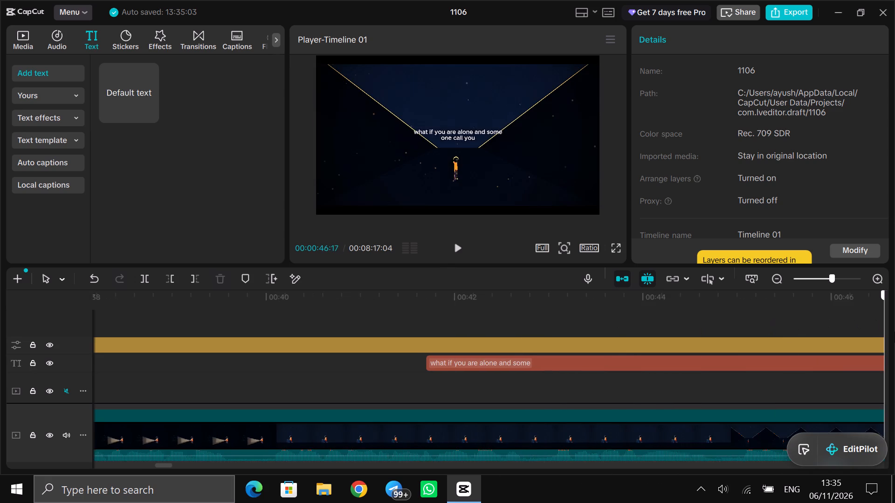
{"action": "left_click_drag", "start_coordinate": [894, 332], "coordinate": [379, 320]}
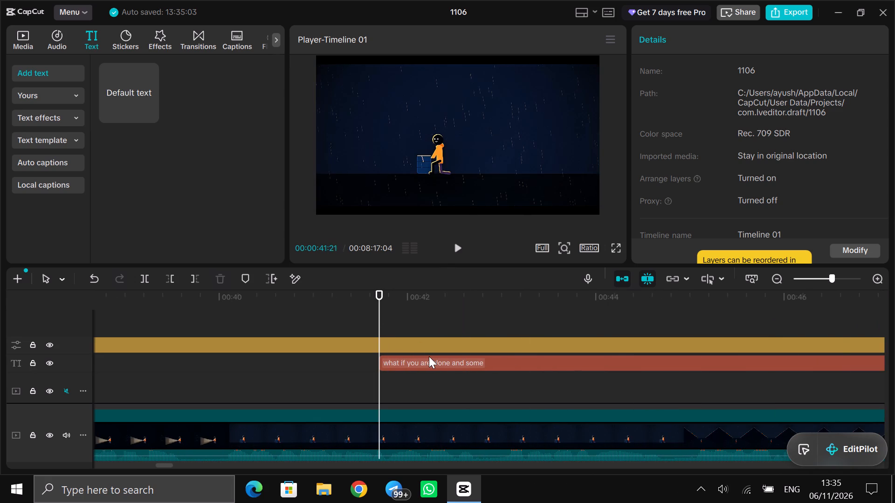
Look through the text caption's basic settings, examining the preset style, transform, blend, stroke, background and glow options.
{"action": "left_click", "coordinate": [429, 356]}
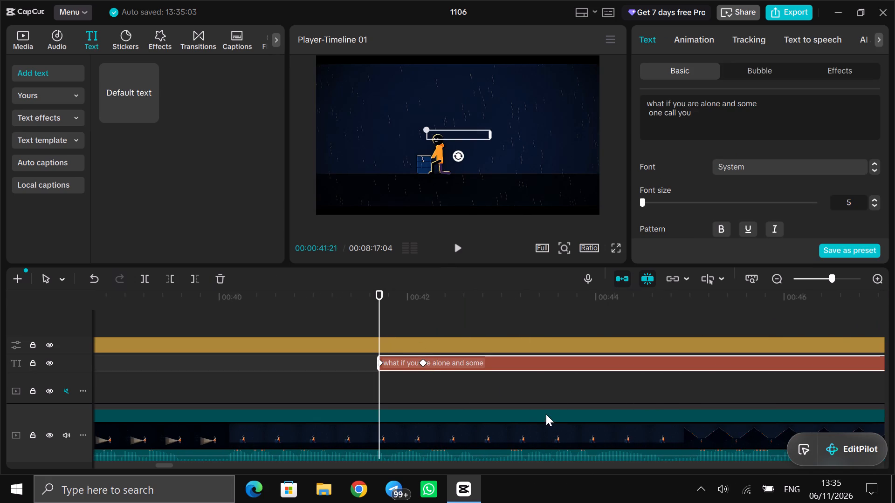
{"action": "scroll", "coordinate": [708, 213], "scroll_direction": "down", "scroll_amount": 6}
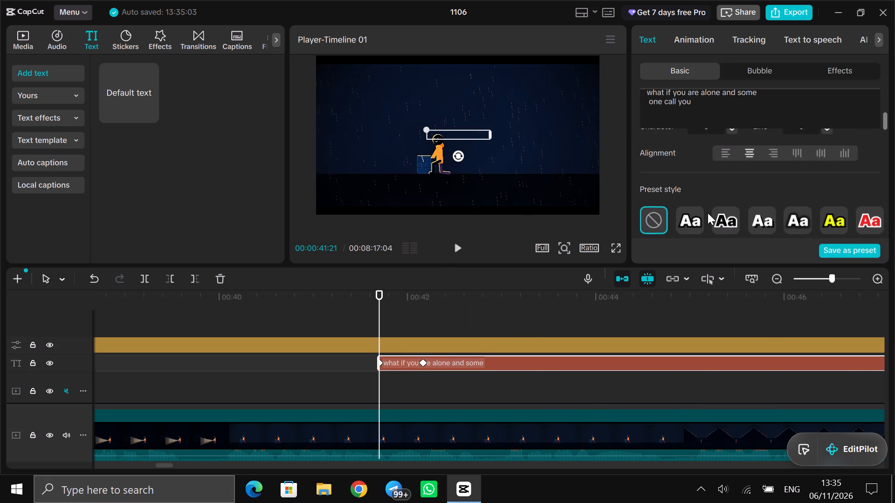
{"action": "scroll", "coordinate": [708, 213], "scroll_direction": "down", "scroll_amount": 5}
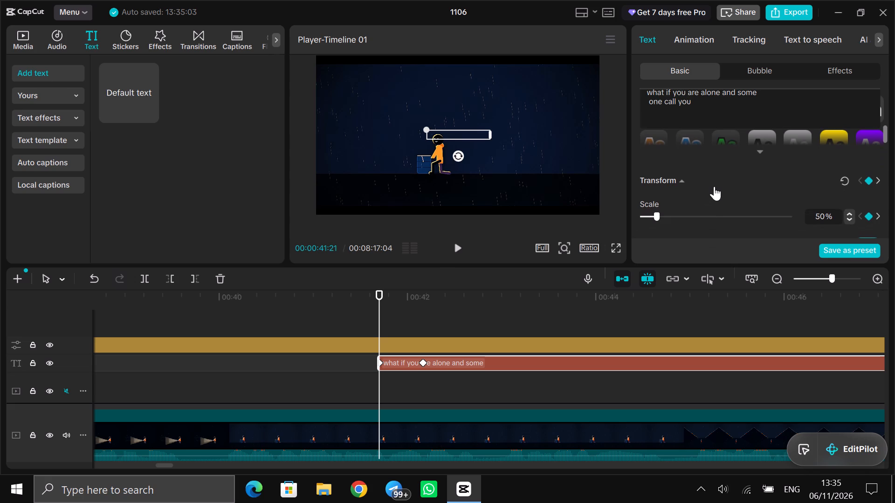
{"action": "scroll", "coordinate": [718, 200], "scroll_direction": "down", "scroll_amount": 9}
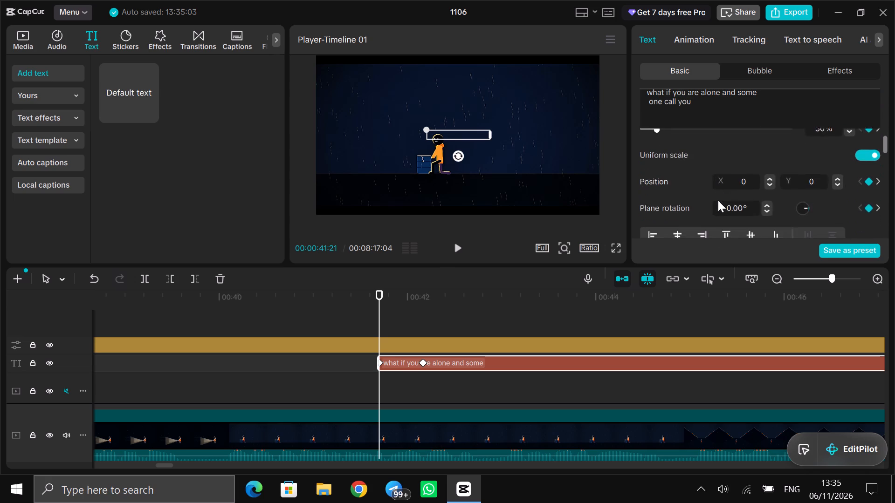
{"action": "scroll", "coordinate": [718, 200], "scroll_direction": "down", "scroll_amount": 8}
{"action": "scroll", "coordinate": [718, 200], "scroll_direction": "up", "scroll_amount": 4}
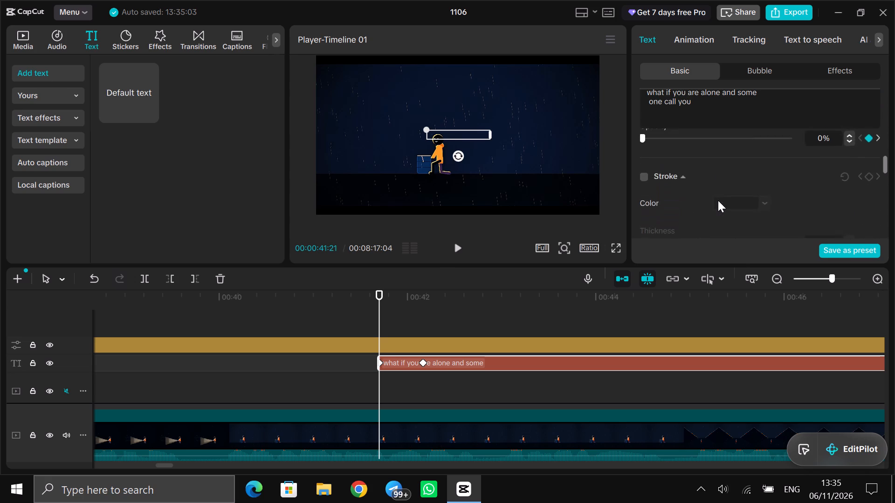
{"action": "scroll", "coordinate": [718, 200], "scroll_direction": "up", "scroll_amount": 1}
{"action": "left_click", "coordinate": [759, 224]}
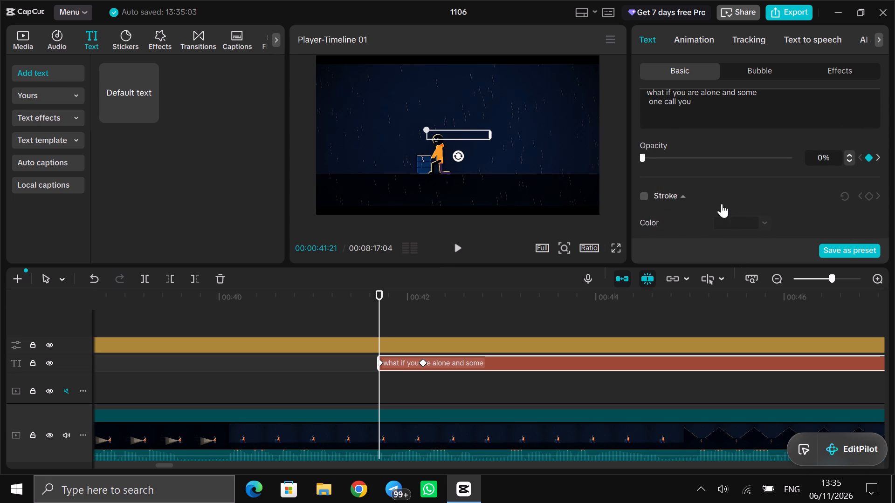
{"action": "scroll", "coordinate": [736, 206], "scroll_direction": "down", "scroll_amount": 4}
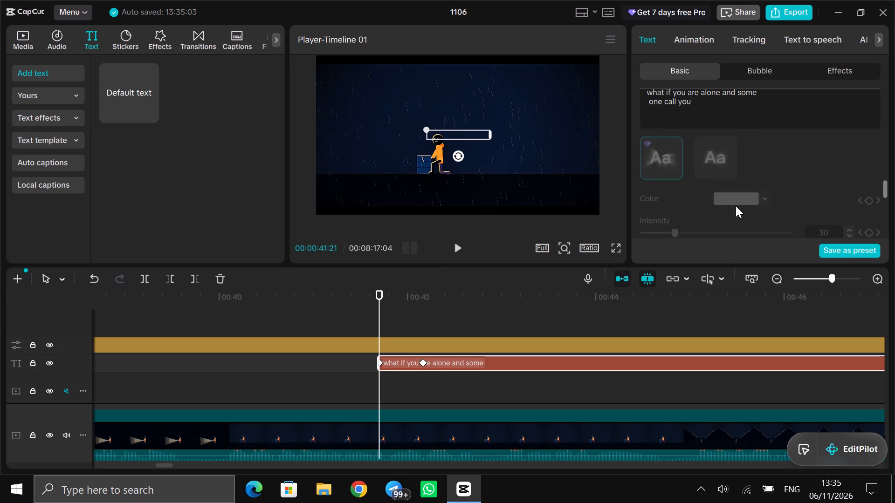
{"action": "scroll", "coordinate": [736, 206], "scroll_direction": "down", "scroll_amount": 2}
{"action": "scroll", "coordinate": [736, 206], "scroll_direction": "up", "scroll_amount": 1}
{"action": "scroll", "coordinate": [736, 206], "scroll_direction": "down", "scroll_amount": 6}
{"action": "scroll", "coordinate": [736, 206], "scroll_direction": "up", "scroll_amount": 9}
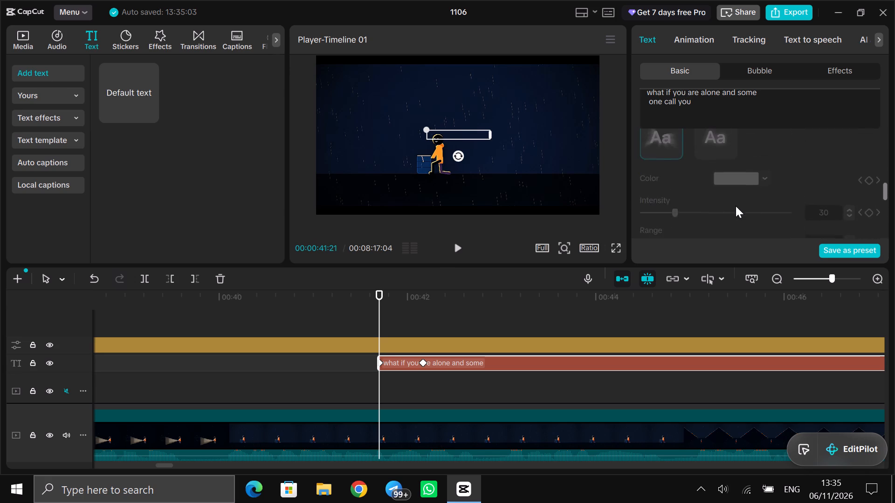
{"action": "scroll", "coordinate": [736, 206], "scroll_direction": "up", "scroll_amount": 15}
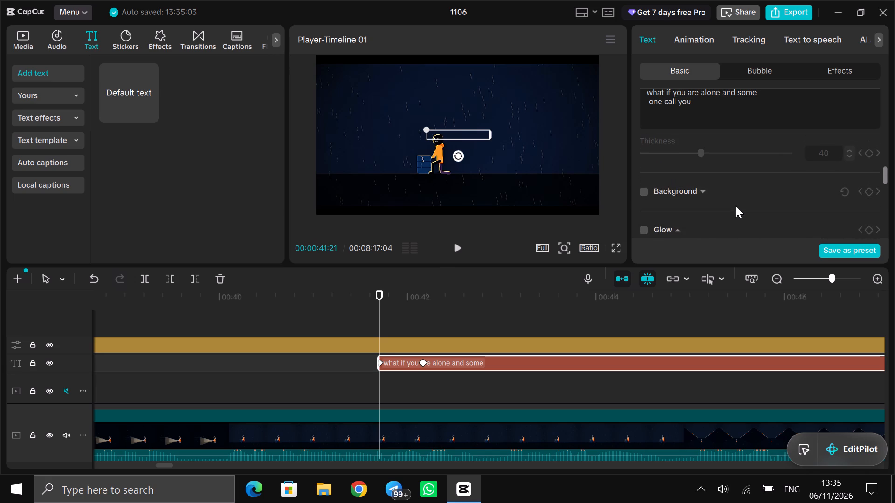
{"action": "scroll", "coordinate": [736, 206], "scroll_direction": "up", "scroll_amount": 6}
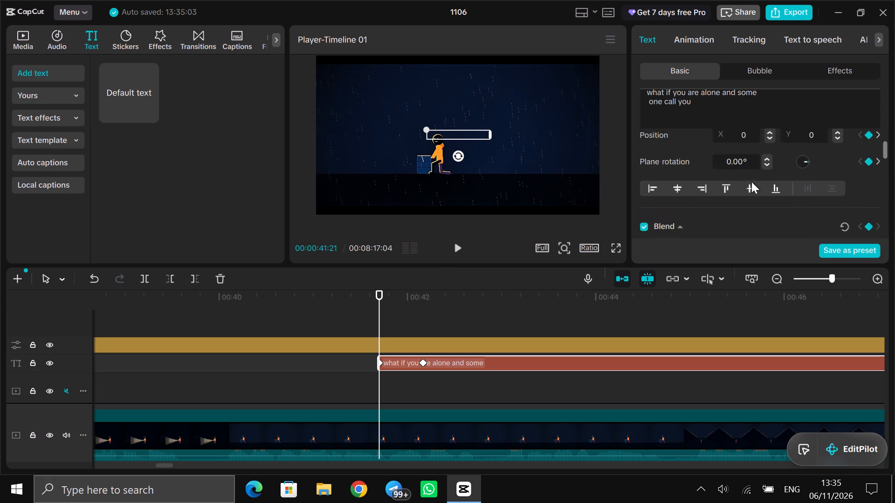
{"action": "scroll", "coordinate": [751, 182], "scroll_direction": "up", "scroll_amount": 1}
{"action": "scroll", "coordinate": [751, 182], "scroll_direction": "down", "scroll_amount": 3}
{"action": "scroll", "coordinate": [751, 182], "scroll_direction": "up", "scroll_amount": 3}
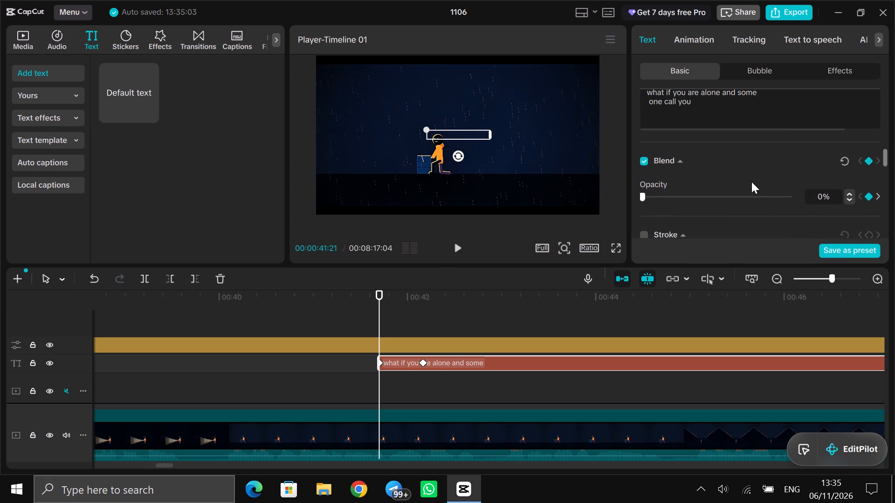
{"action": "scroll", "coordinate": [751, 182], "scroll_direction": "up", "scroll_amount": 2}
{"action": "scroll", "coordinate": [751, 182], "scroll_direction": "down", "scroll_amount": 6}
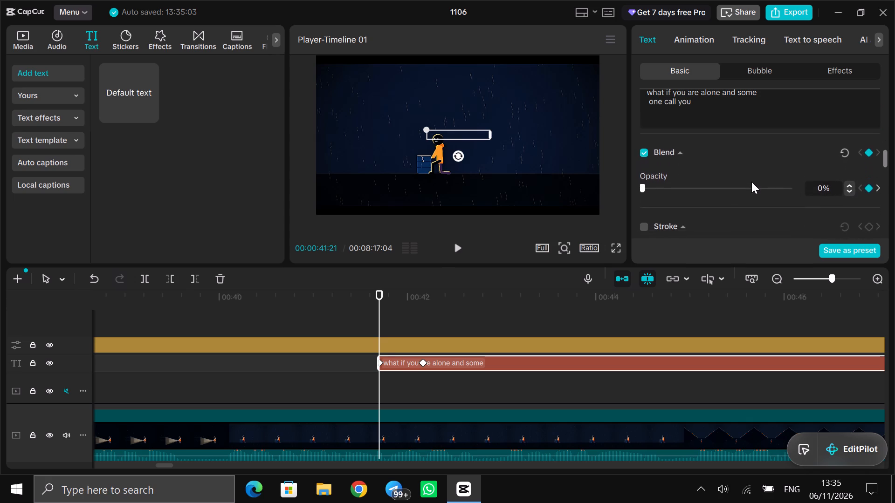
{"action": "scroll", "coordinate": [751, 182], "scroll_direction": "down", "scroll_amount": 4}
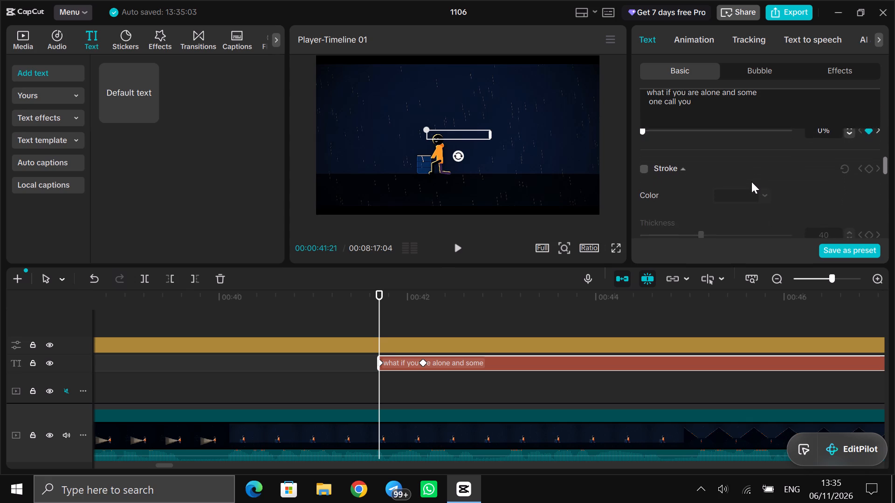
Turn on the caption's stroke and set its colour to pure red, hex FF0000.
{"action": "left_click", "coordinate": [642, 172]}
{"action": "left_click", "coordinate": [754, 193]}
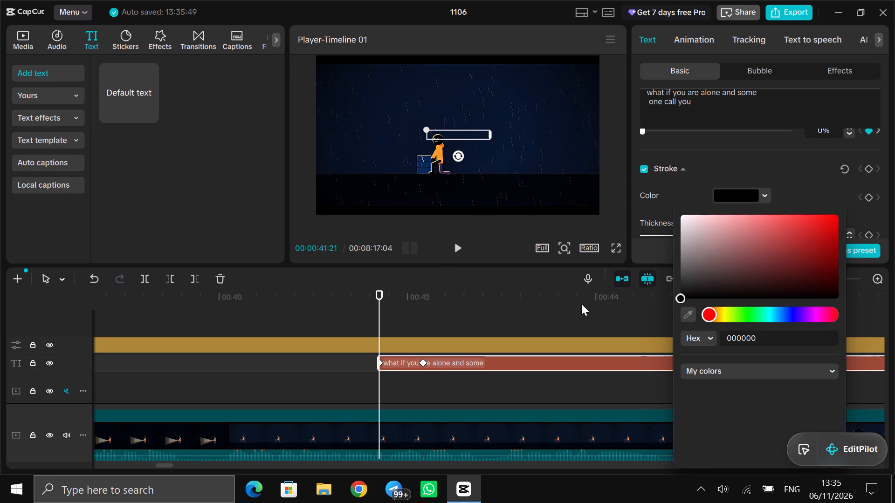
{"action": "left_click", "coordinate": [801, 234]}
{"action": "left_click_drag", "start_coordinate": [804, 232], "coordinate": [816, 223]}
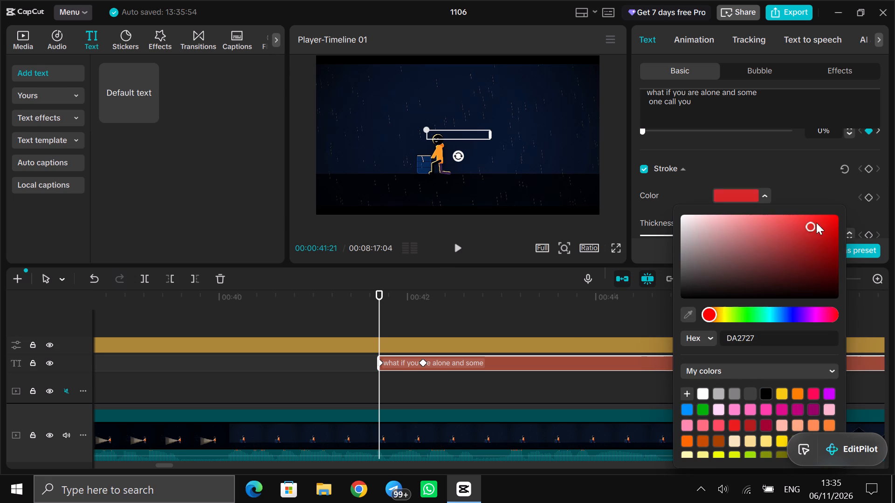
{"action": "left_click_drag", "start_coordinate": [816, 223], "coordinate": [844, 212]}
Preview the caption at 00:00:43:02 and reduce its stroke thickness to 1.
{"action": "left_click", "coordinate": [509, 320]}
{"action": "left_click", "coordinate": [509, 319]}
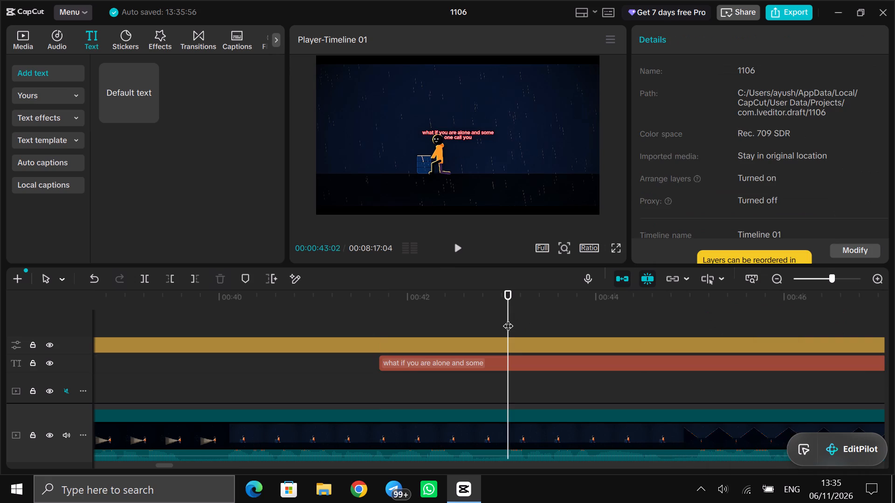
{"action": "left_click", "coordinate": [524, 361]}
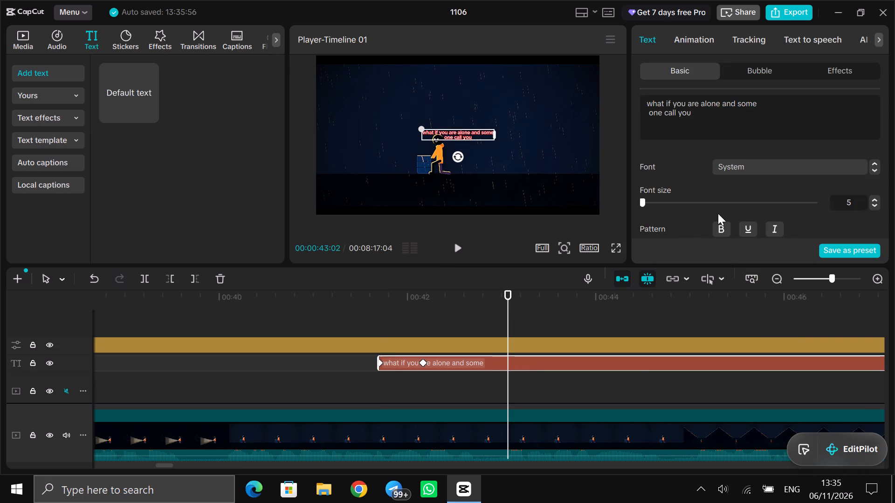
{"action": "scroll", "coordinate": [718, 213], "scroll_direction": "down", "scroll_amount": 6}
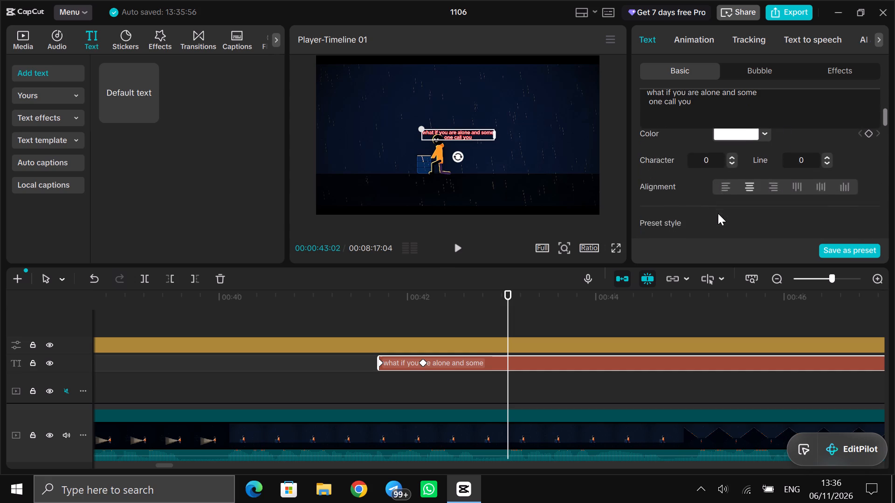
{"action": "scroll", "coordinate": [718, 213], "scroll_direction": "down", "scroll_amount": 14}
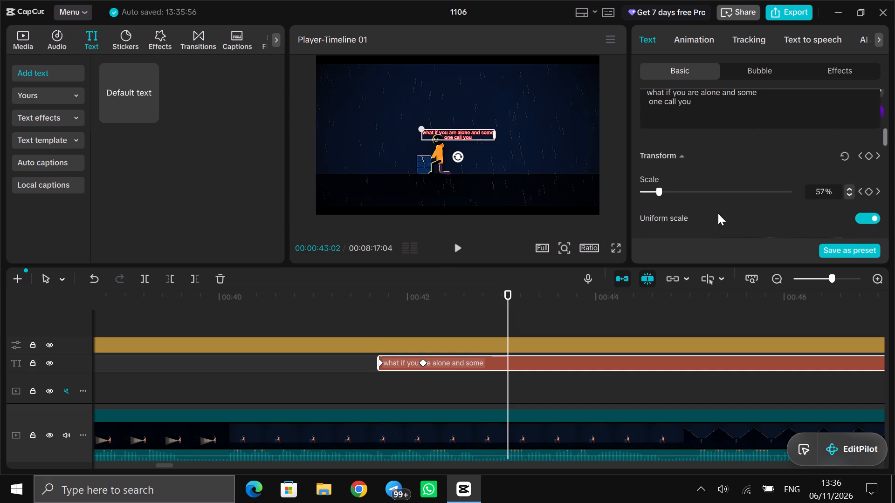
{"action": "scroll", "coordinate": [718, 213], "scroll_direction": "down", "scroll_amount": 15}
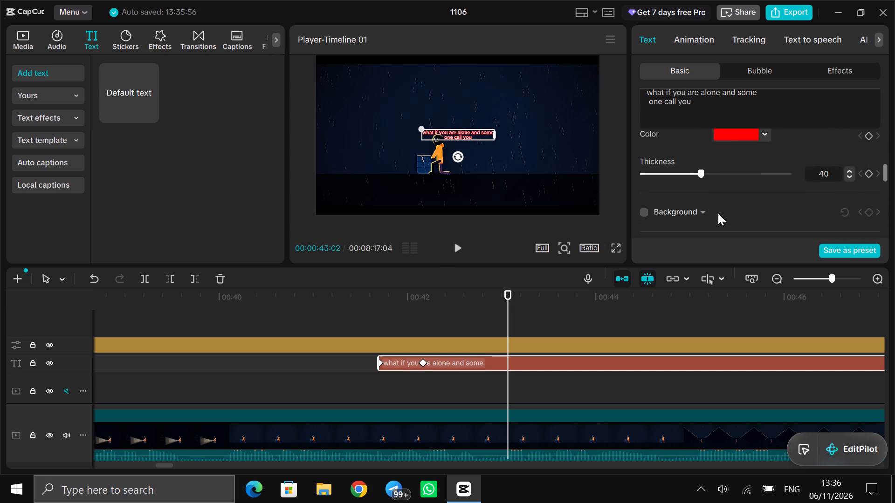
{"action": "scroll", "coordinate": [718, 213], "scroll_direction": "up", "scroll_amount": 2}
{"action": "scroll", "coordinate": [718, 213], "scroll_direction": "down", "scroll_amount": 1}
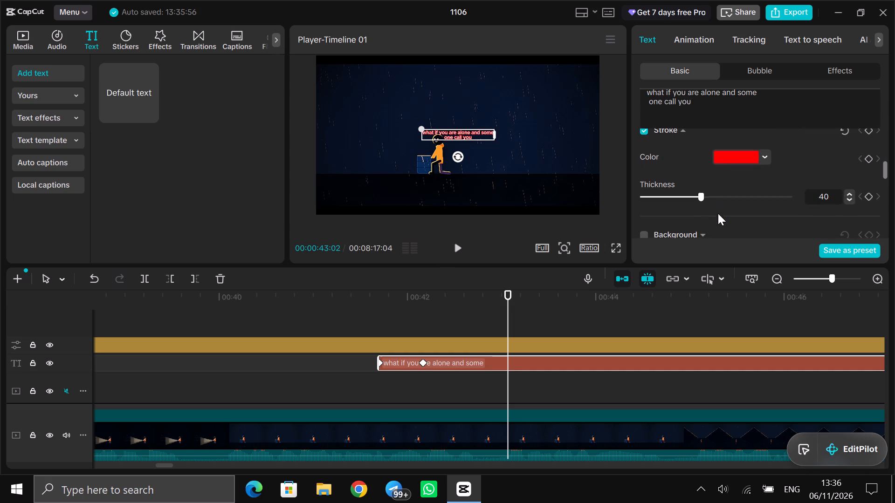
{"action": "left_click_drag", "start_coordinate": [701, 193], "coordinate": [623, 190]}
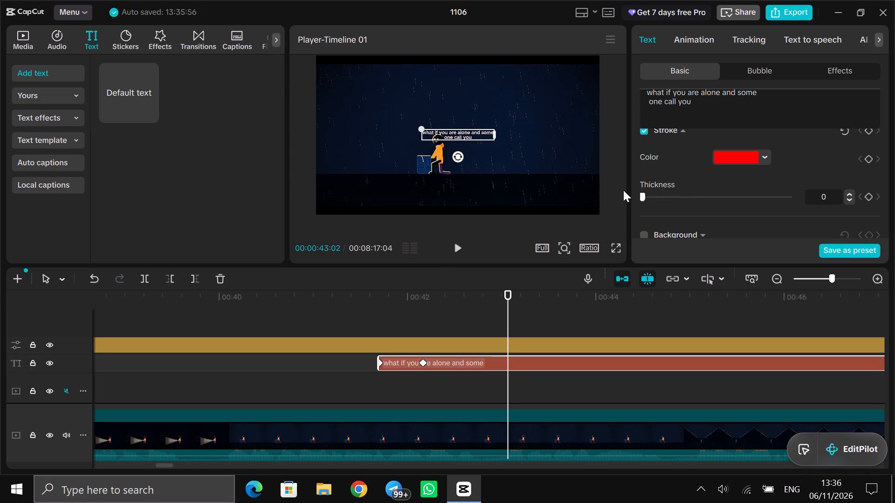
{"action": "left_click_drag", "start_coordinate": [623, 190], "coordinate": [644, 196]}
Darken the caption's stroke colour to a near-black shade, hex 252020.
{"action": "left_click", "coordinate": [744, 158]}
{"action": "left_click", "coordinate": [724, 231]}
{"action": "left_click_drag", "start_coordinate": [724, 231], "coordinate": [752, 254]}
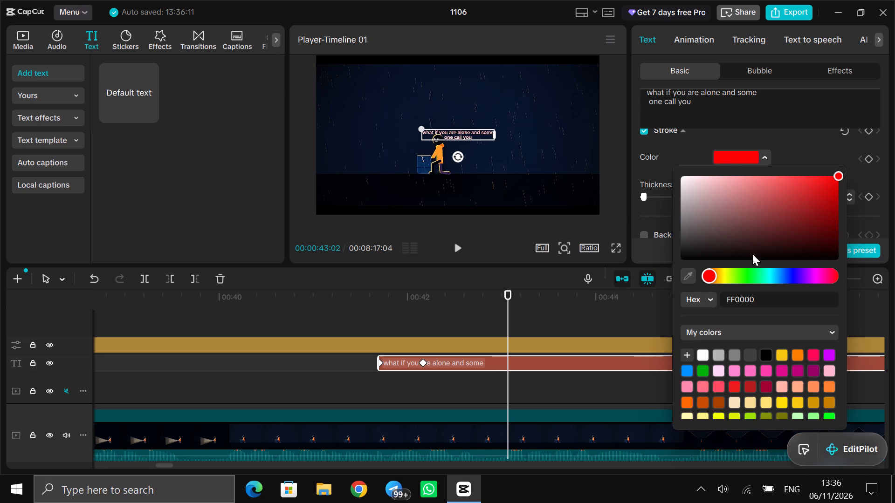
{"action": "left_click_drag", "start_coordinate": [752, 254], "coordinate": [716, 239]}
{"action": "left_click_drag", "start_coordinate": [836, 172], "coordinate": [715, 234]}
{"action": "left_click_drag", "start_coordinate": [715, 234], "coordinate": [749, 218]}
{"action": "left_click", "coordinate": [716, 249]}
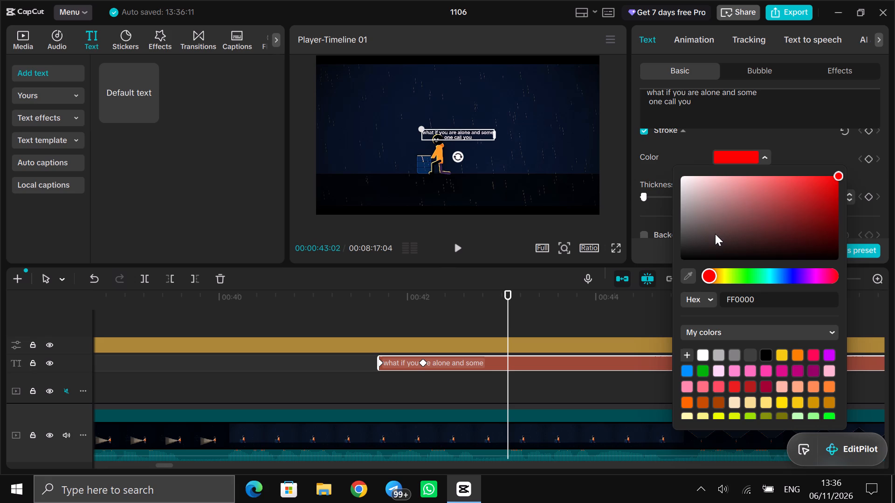
{"action": "triple_click", "coordinate": [715, 234]}
{"action": "left_click_drag", "start_coordinate": [716, 240], "coordinate": [720, 235]}
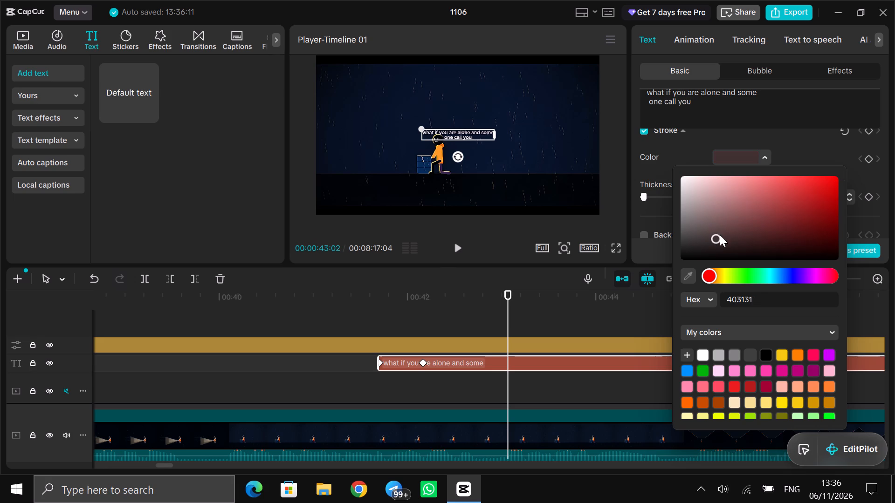
{"action": "left_click_drag", "start_coordinate": [720, 235], "coordinate": [705, 204]}
{"action": "left_click", "coordinate": [711, 227]}
{"action": "left_click_drag", "start_coordinate": [711, 231], "coordinate": [712, 235]}
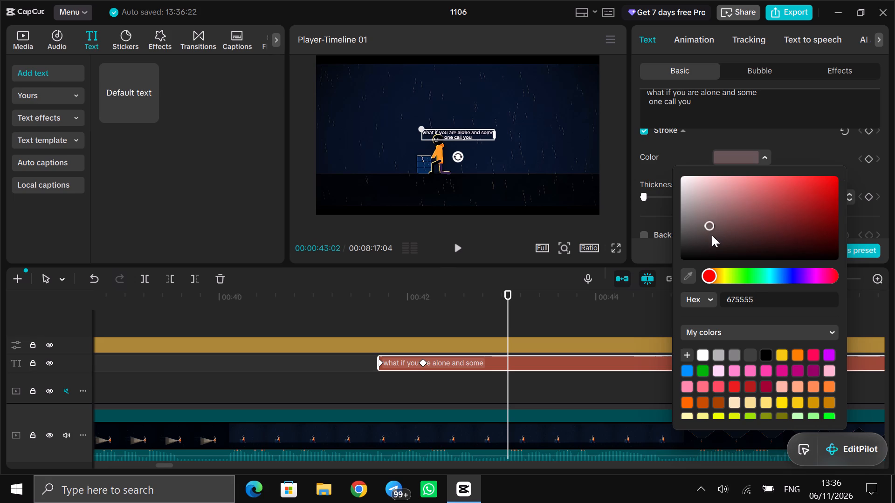
{"action": "left_click_drag", "start_coordinate": [712, 235], "coordinate": [702, 247]}
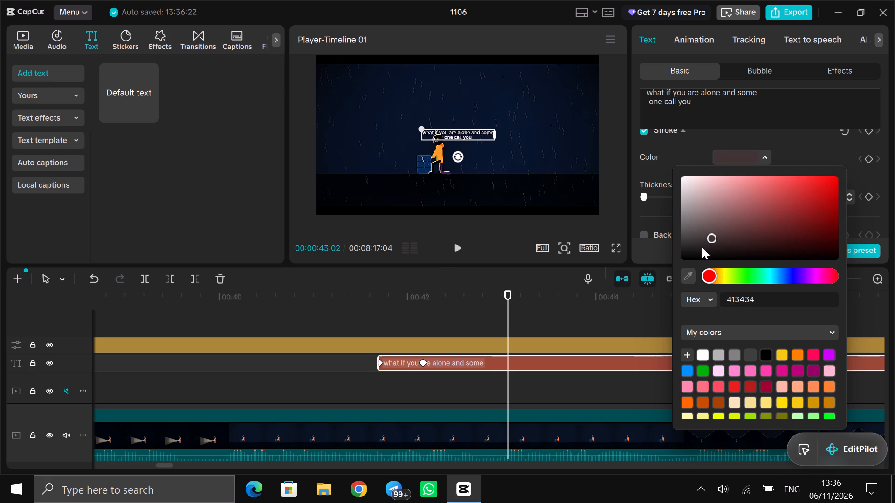
{"action": "left_click_drag", "start_coordinate": [702, 247], "coordinate": [698, 249]}
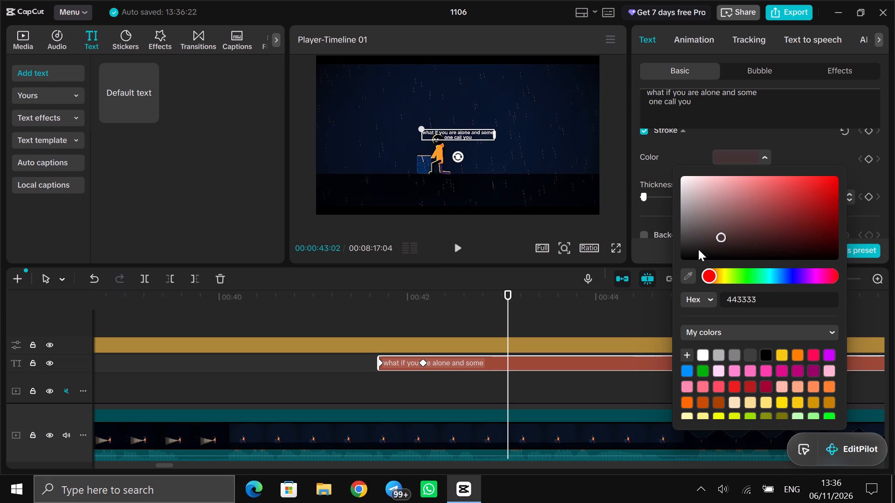
{"action": "left_click_drag", "start_coordinate": [698, 249], "coordinate": [698, 248]}
{"action": "left_click", "coordinate": [699, 245]}
{"action": "left_click", "coordinate": [703, 249]}
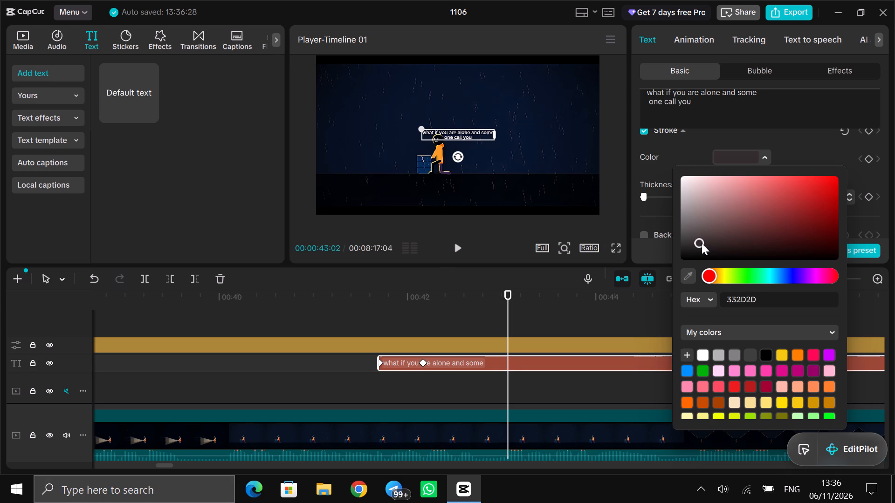
{"action": "left_click", "coordinate": [697, 243]}
{"action": "left_click", "coordinate": [704, 243]}
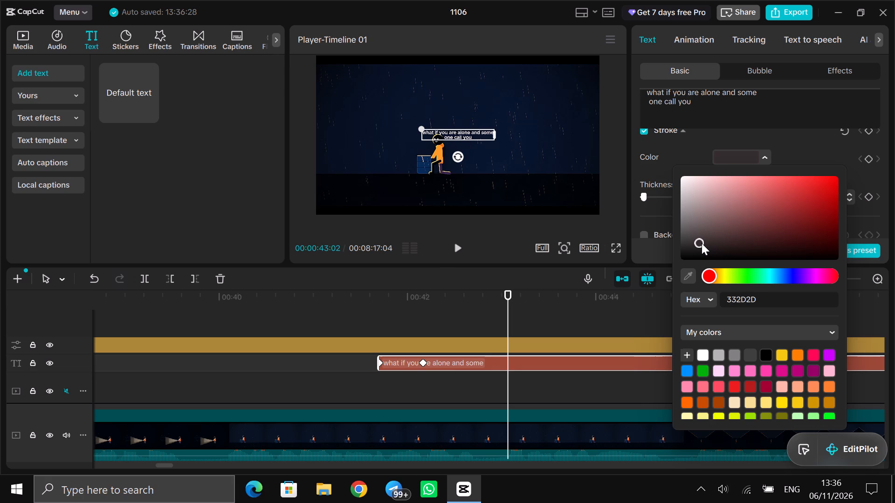
{"action": "left_click", "coordinate": [699, 244]}
{"action": "left_click", "coordinate": [700, 248]}
{"action": "left_click", "coordinate": [700, 245]}
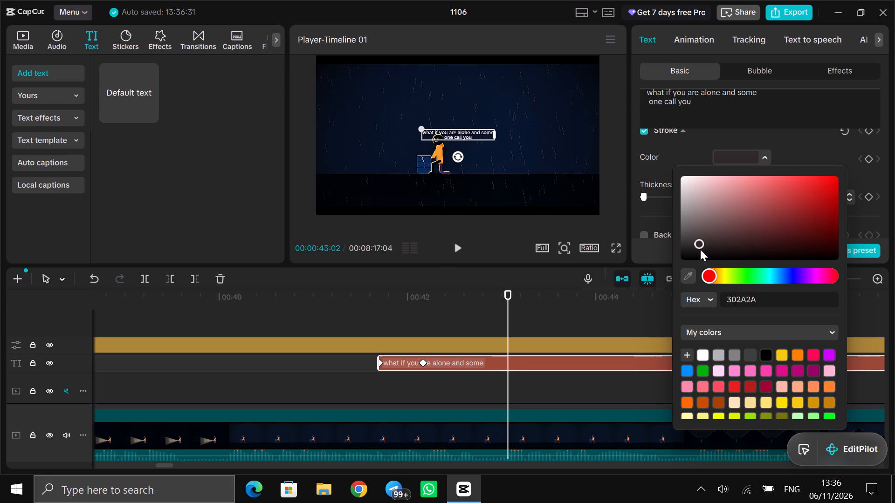
{"action": "left_click", "coordinate": [705, 245]}
{"action": "left_click", "coordinate": [703, 245]}
{"action": "left_click", "coordinate": [700, 246]}
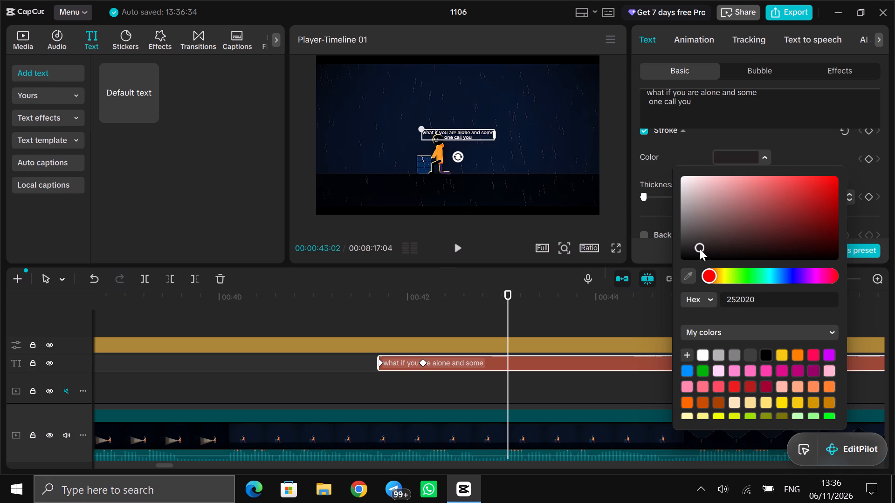
Fine-tune the caption's stroke colour to a slightly darker near-black, hex 1F1C1C.
{"action": "left_click", "coordinate": [700, 249]}
{"action": "left_click", "coordinate": [700, 251]}
{"action": "left_click", "coordinate": [698, 250]}
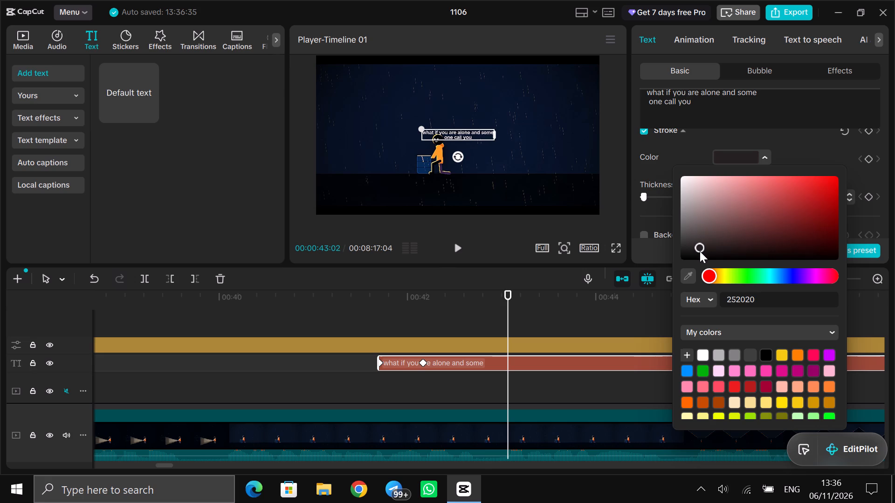
{"action": "left_click", "coordinate": [699, 246]}
{"action": "left_click", "coordinate": [699, 247]}
{"action": "left_click", "coordinate": [638, 204]}
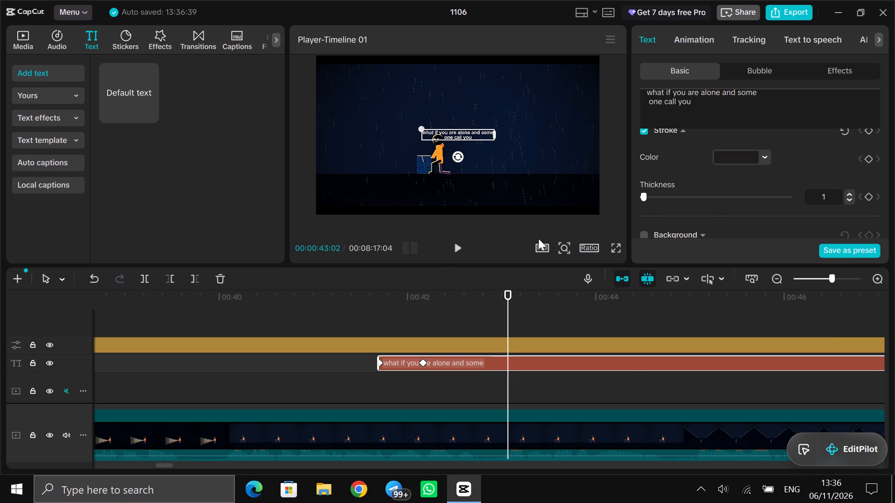
Play the caption briefly from 00:00:43:02 to check how its dark stroke looks.
{"action": "left_click", "coordinate": [460, 248]}
{"action": "left_click", "coordinate": [460, 248]}
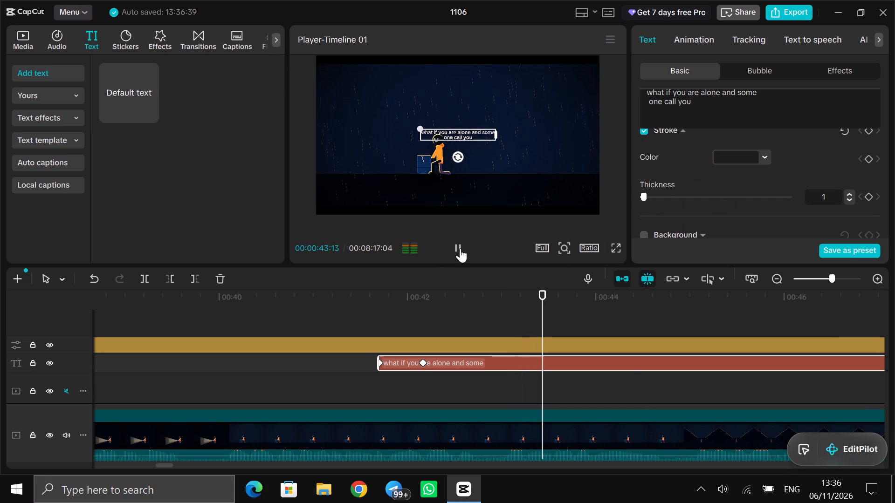
Look through the caption's basic settings, examining the background, glow, blend, transform, preset style and character options.
{"action": "scroll", "coordinate": [687, 211], "scroll_direction": "down", "scroll_amount": 5}
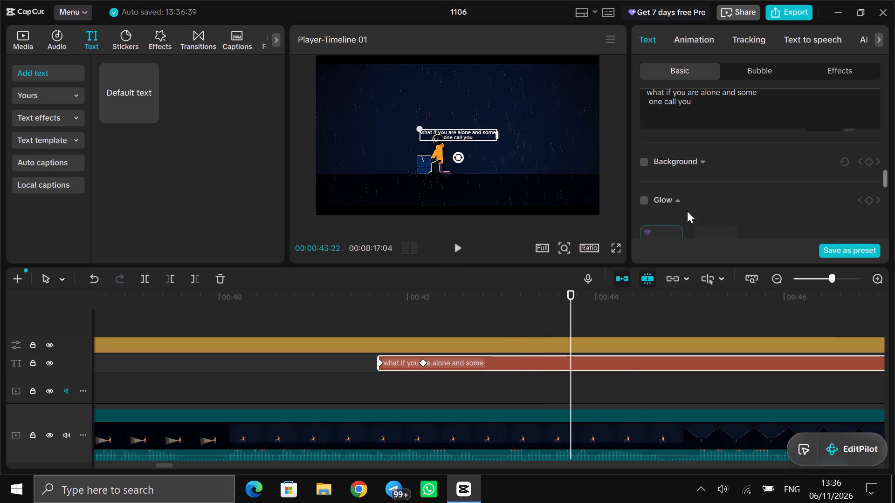
{"action": "scroll", "coordinate": [687, 211], "scroll_direction": "up", "scroll_amount": 1}
{"action": "scroll", "coordinate": [687, 211], "scroll_direction": "down", "scroll_amount": 2}
{"action": "scroll", "coordinate": [687, 211], "scroll_direction": "up", "scroll_amount": 1}
{"action": "scroll", "coordinate": [687, 211], "scroll_direction": "down", "scroll_amount": 1}
{"action": "scroll", "coordinate": [687, 211], "scroll_direction": "up", "scroll_amount": 3}
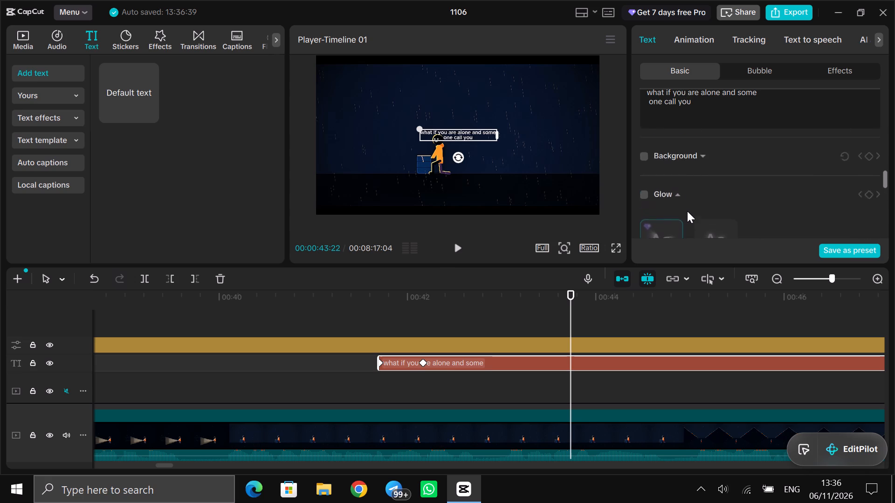
{"action": "scroll", "coordinate": [687, 211], "scroll_direction": "up", "scroll_amount": 7}
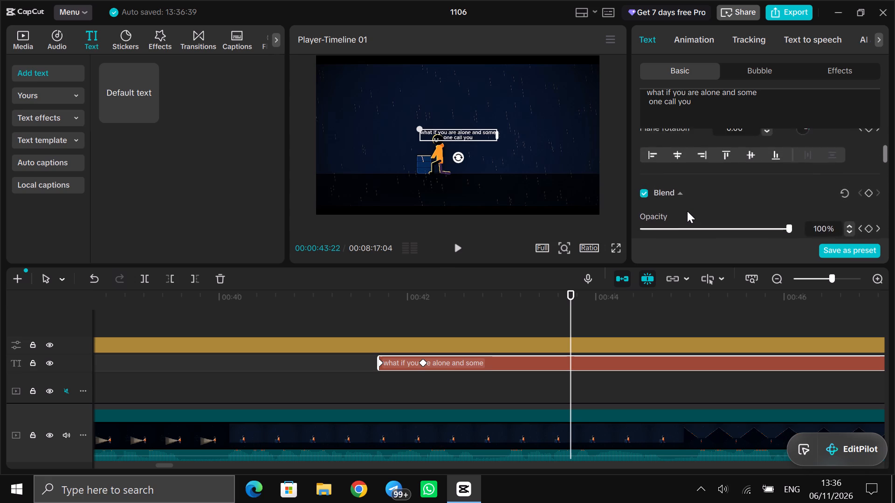
{"action": "scroll", "coordinate": [687, 211], "scroll_direction": "up", "scroll_amount": 5}
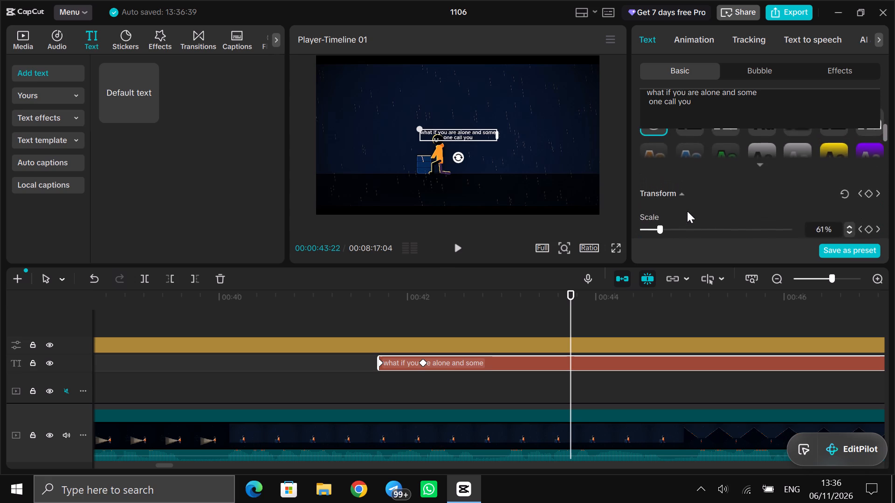
{"action": "scroll", "coordinate": [687, 211], "scroll_direction": "up", "scroll_amount": 5}
{"action": "scroll", "coordinate": [687, 211], "scroll_direction": "down", "scroll_amount": 1}
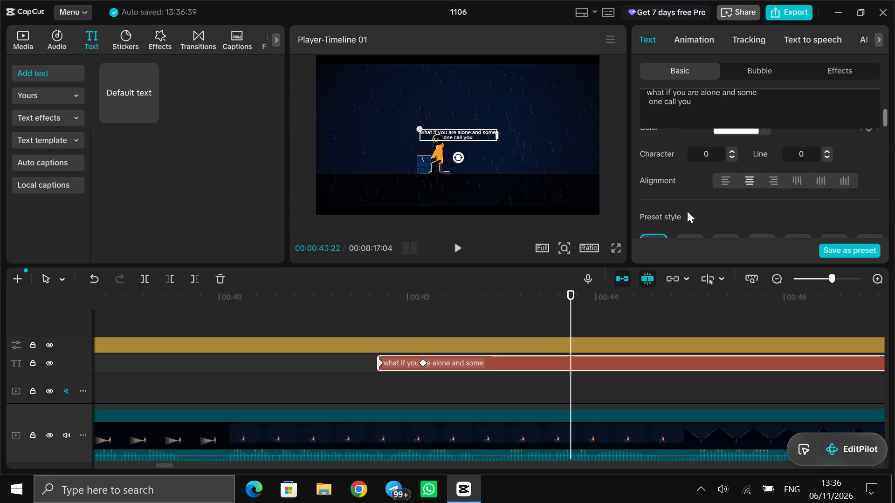
{"action": "scroll", "coordinate": [687, 211], "scroll_direction": "down", "scroll_amount": 3}
Recolour the caption's text, trying pink and near-black shades before shifting the hue to a muted teal, hex 427E82.
{"action": "scroll", "coordinate": [687, 211], "scroll_direction": "up", "scroll_amount": 3}
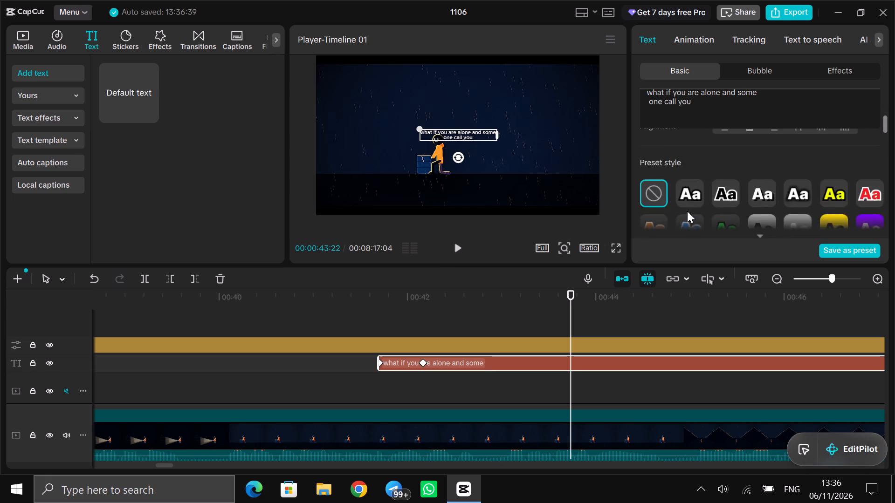
{"action": "scroll", "coordinate": [687, 211], "scroll_direction": "up", "scroll_amount": 5}
{"action": "left_click", "coordinate": [748, 193]}
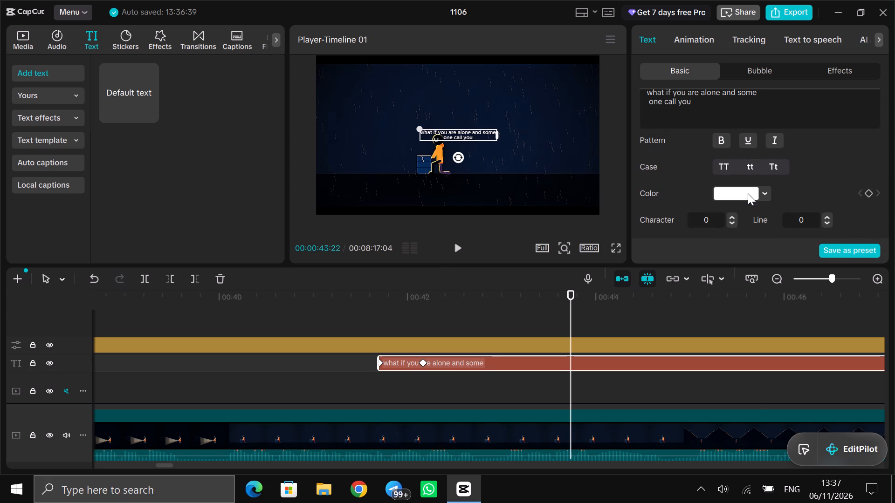
{"action": "left_click_drag", "start_coordinate": [737, 236], "coordinate": [736, 242]}
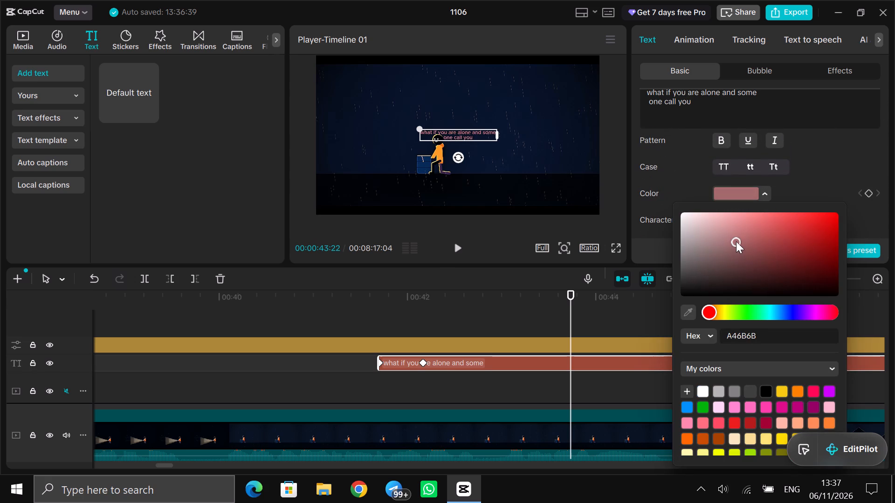
{"action": "left_click_drag", "start_coordinate": [736, 241], "coordinate": [753, 273]}
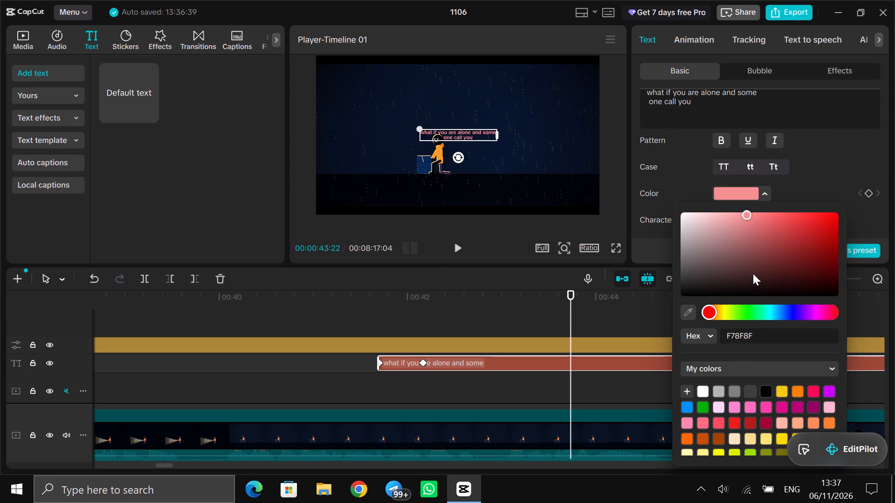
{"action": "left_click_drag", "start_coordinate": [753, 273], "coordinate": [744, 287]}
{"action": "left_click_drag", "start_coordinate": [708, 312], "coordinate": [743, 285]}
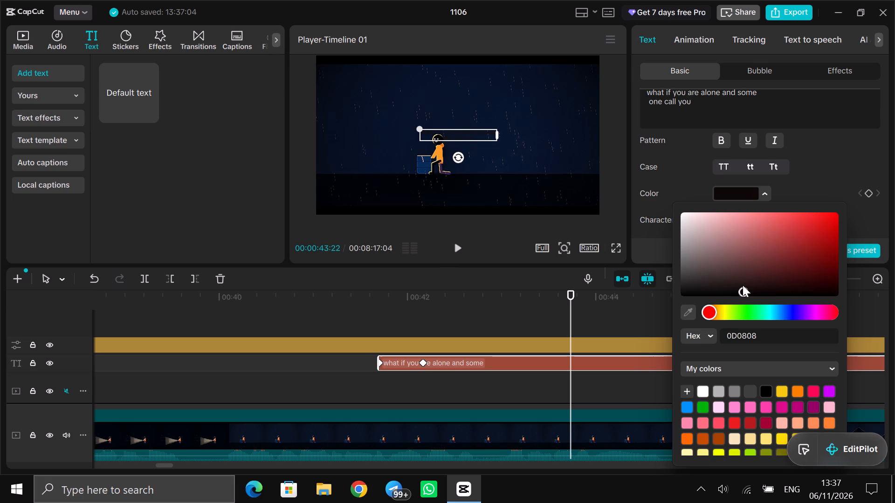
{"action": "left_click_drag", "start_coordinate": [743, 285], "coordinate": [779, 309]}
{"action": "left_click", "coordinate": [779, 309]}
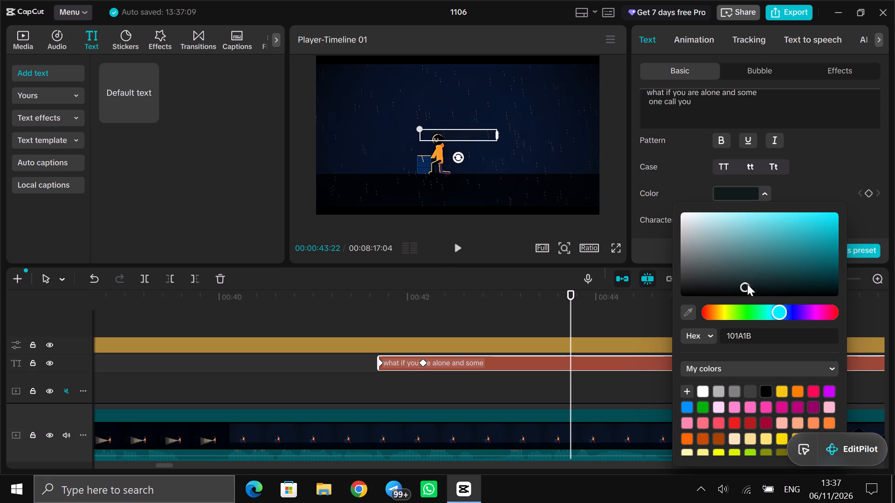
{"action": "left_click_drag", "start_coordinate": [749, 287], "coordinate": [760, 253]}
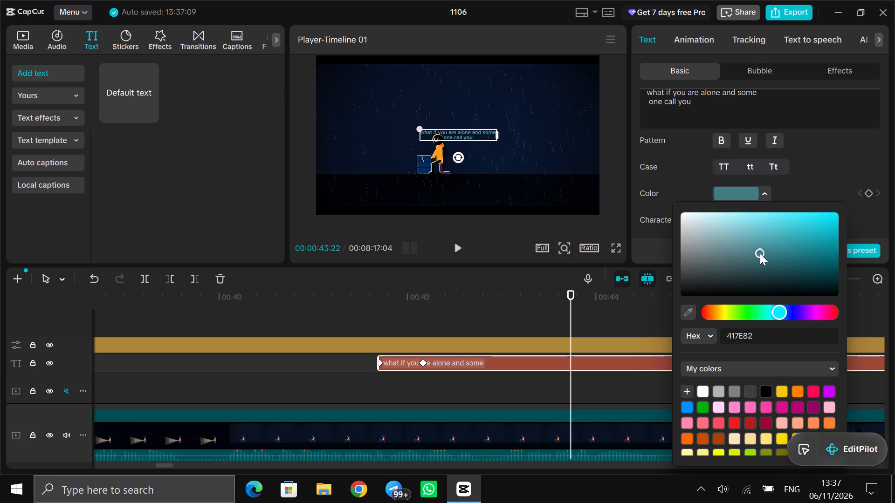
{"action": "left_click_drag", "start_coordinate": [760, 253], "coordinate": [759, 253]}
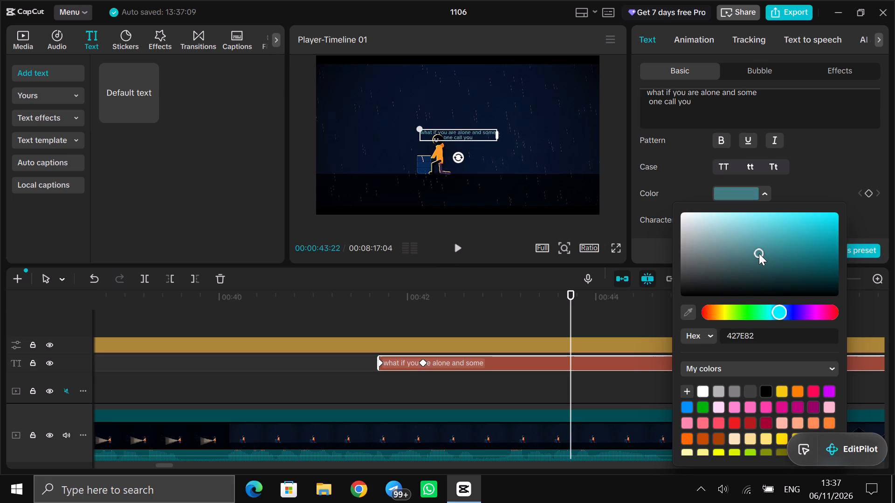
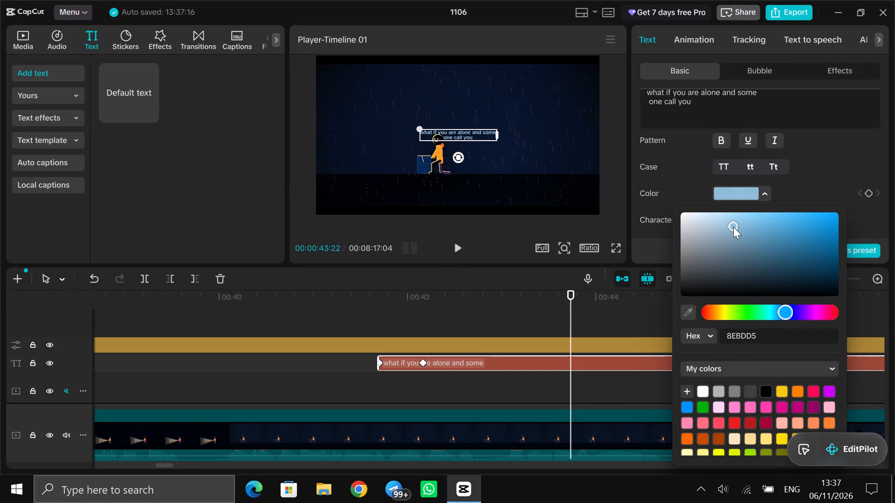
Add a text colour keyframe at the caption clip's start, 00:00:41:21, holding the light blue 8DBBD3.
{"action": "left_click", "coordinate": [642, 233]}
{"action": "scroll", "coordinate": [703, 222], "scroll_direction": "down", "scroll_amount": 1}
{"action": "scroll", "coordinate": [703, 222], "scroll_direction": "up", "scroll_amount": 1}
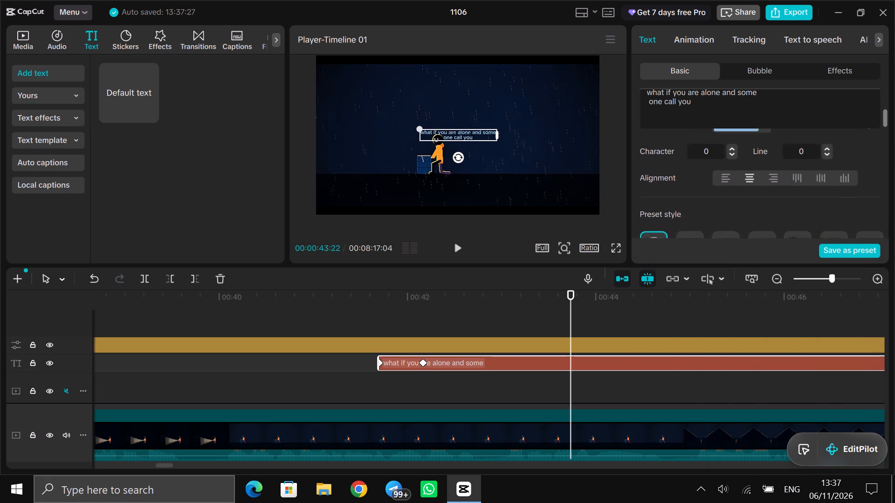
{"action": "scroll", "coordinate": [703, 222], "scroll_direction": "up", "scroll_amount": 2}
{"action": "scroll", "coordinate": [703, 222], "scroll_direction": "down", "scroll_amount": 1}
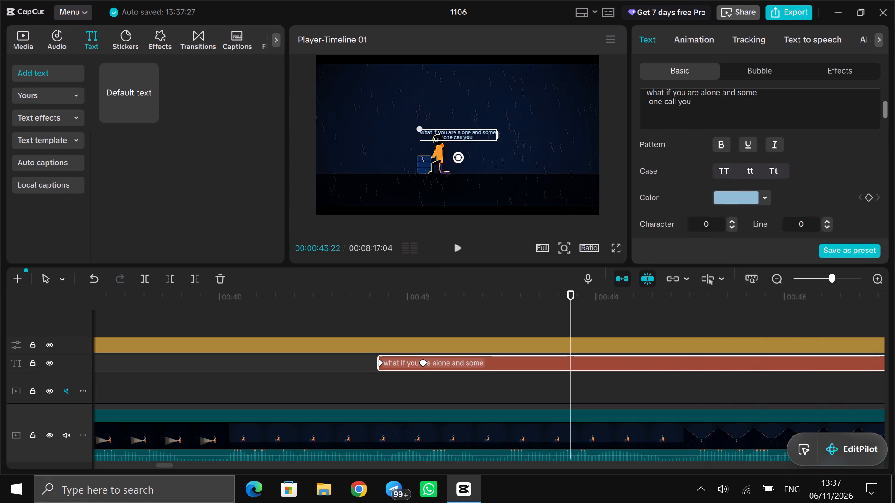
{"action": "scroll", "coordinate": [703, 222], "scroll_direction": "down", "scroll_amount": 1}
{"action": "scroll", "coordinate": [703, 222], "scroll_direction": "up", "scroll_amount": 1}
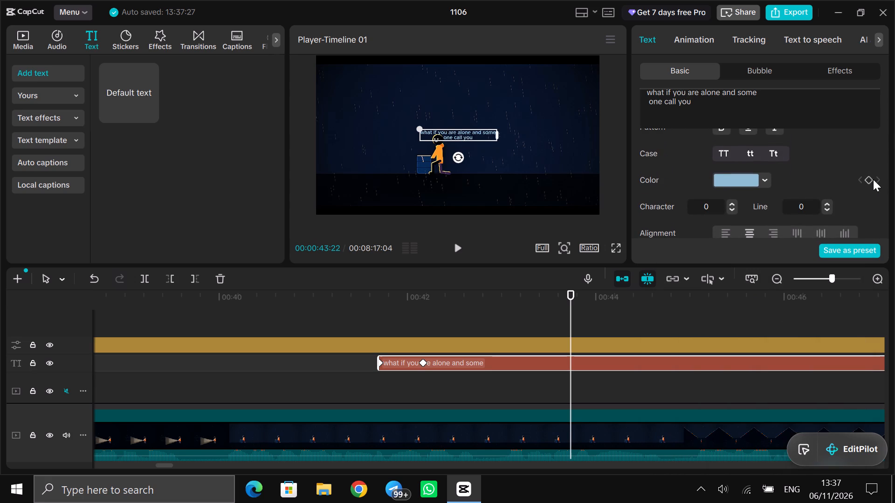
{"action": "left_click_drag", "start_coordinate": [386, 324], "coordinate": [386, 319]}
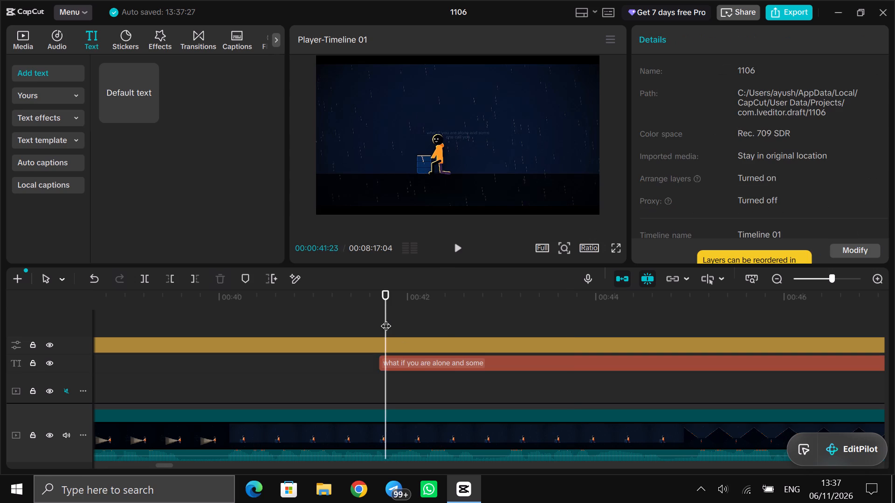
{"action": "left_click_drag", "start_coordinate": [385, 319], "coordinate": [380, 322]}
{"action": "left_click", "coordinate": [497, 360]}
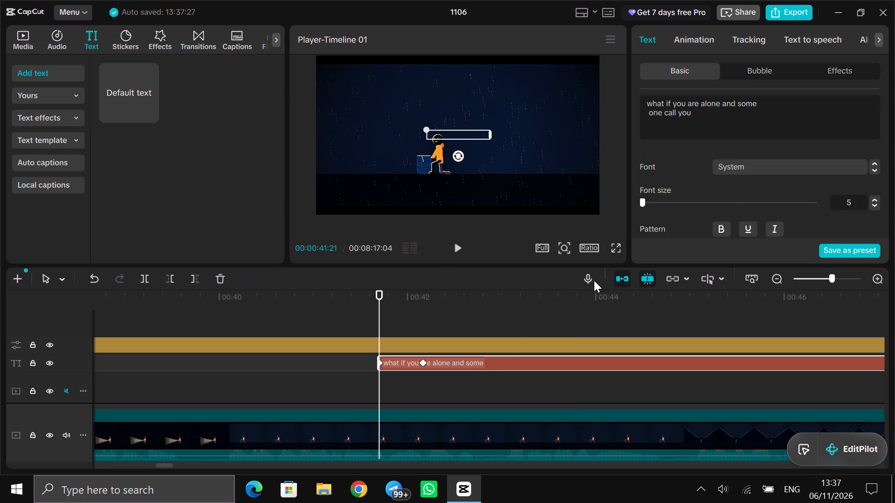
{"action": "scroll", "coordinate": [842, 199], "scroll_direction": "down", "scroll_amount": 2}
{"action": "left_click", "coordinate": [871, 187]}
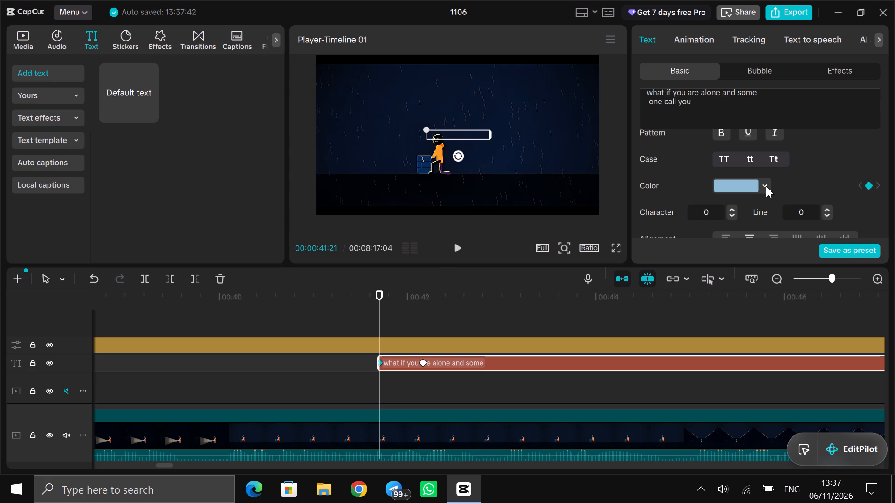
Add a colour keyframe at the caption clip's end, 00:00:53:02, with the text set to bright blue, hex 06A3F5.
{"action": "left_click", "coordinate": [621, 315]}
{"action": "left_click_drag", "start_coordinate": [621, 313], "coordinate": [865, 319]}
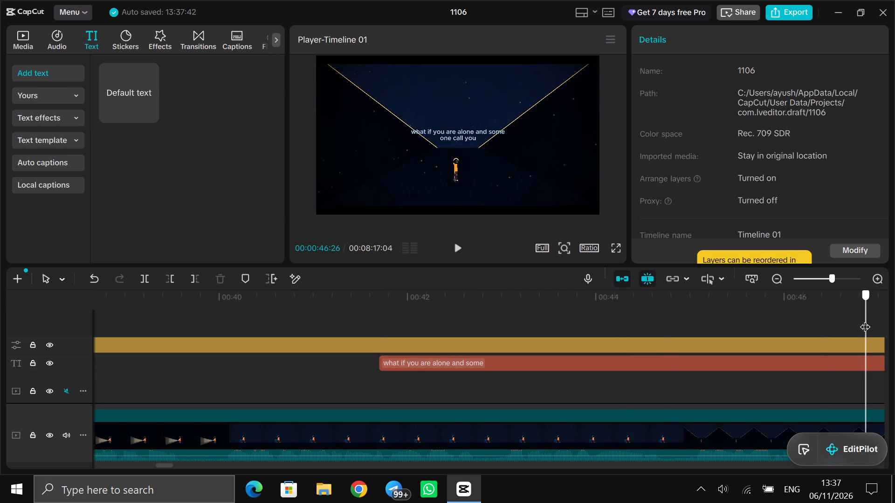
{"action": "left_click_drag", "start_coordinate": [865, 319], "coordinate": [619, 319]}
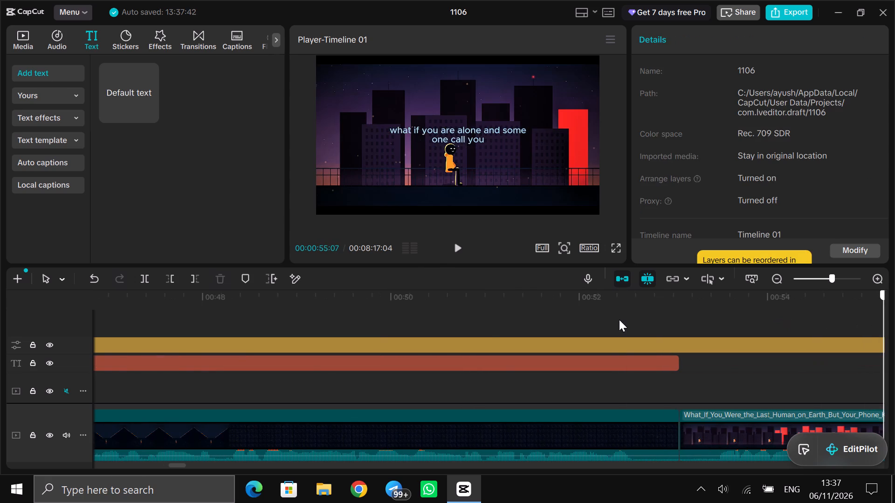
{"action": "left_click_drag", "start_coordinate": [619, 319], "coordinate": [502, 313]}
{"action": "left_click", "coordinate": [460, 356]}
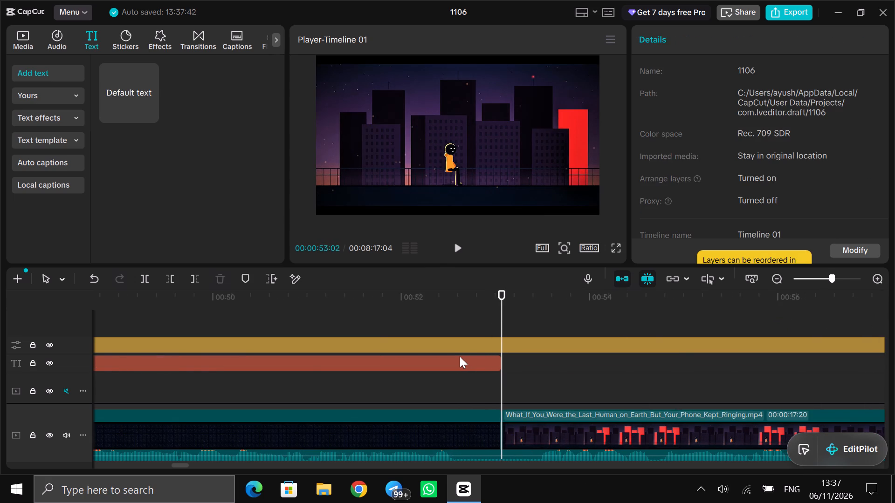
{"action": "scroll", "coordinate": [773, 197], "scroll_direction": "down", "scroll_amount": 1}
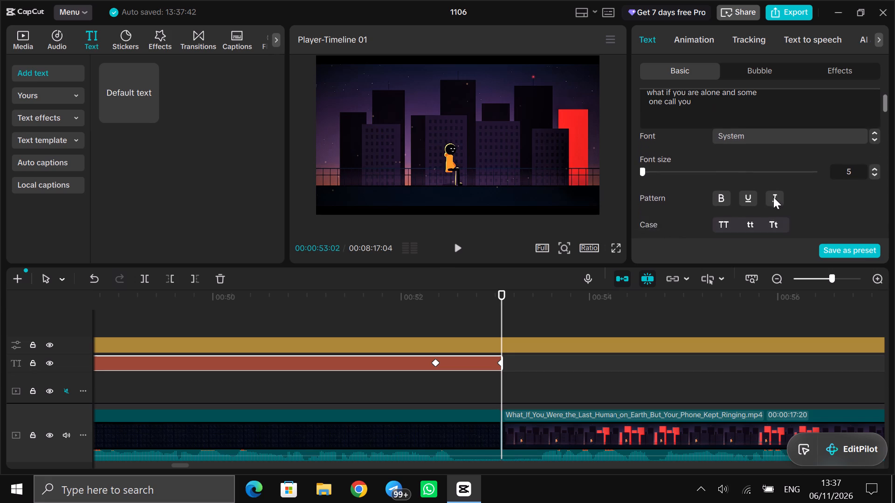
{"action": "scroll", "coordinate": [773, 197], "scroll_direction": "down", "scroll_amount": 3}
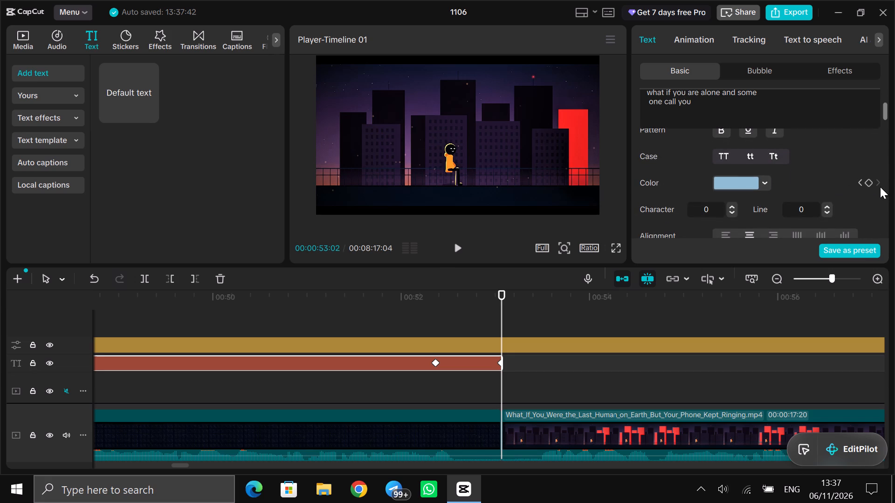
{"action": "left_click", "coordinate": [869, 184]}
{"action": "left_click", "coordinate": [762, 179]}
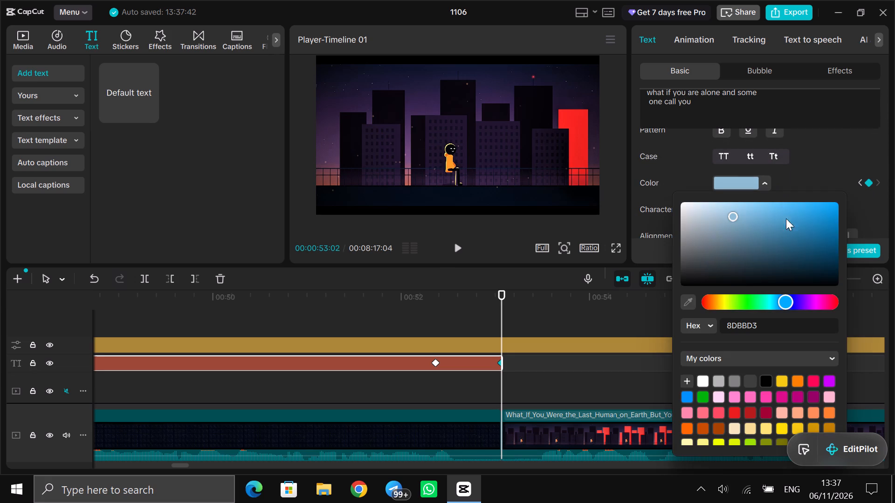
{"action": "left_click_drag", "start_coordinate": [732, 216], "coordinate": [810, 220]}
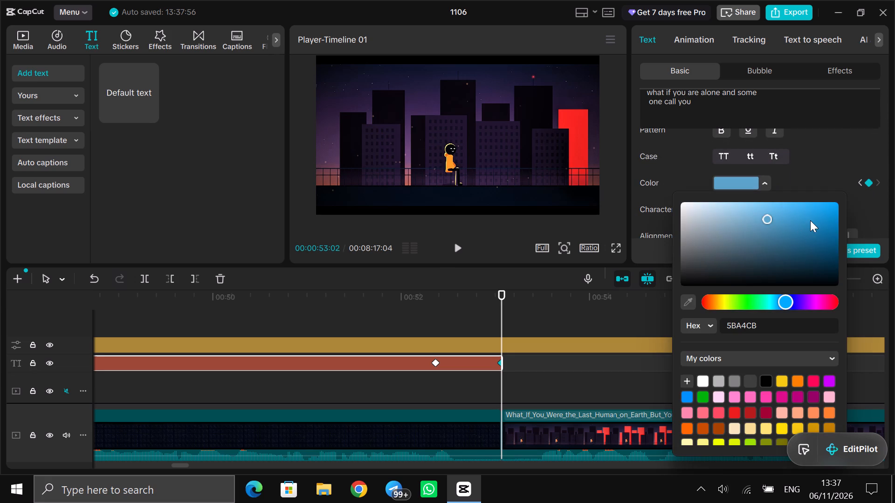
{"action": "left_click_drag", "start_coordinate": [810, 220], "coordinate": [830, 205]}
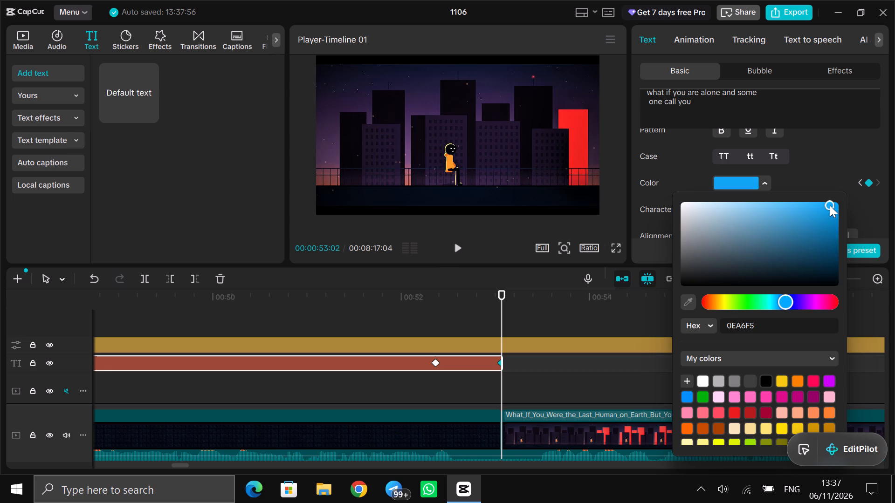
{"action": "left_click_drag", "start_coordinate": [830, 205], "coordinate": [835, 205]}
{"action": "left_click", "coordinate": [617, 209]}
Play the caption in full screen from near its start to just past its end to check the colour change.
{"action": "left_click", "coordinate": [371, 311]}
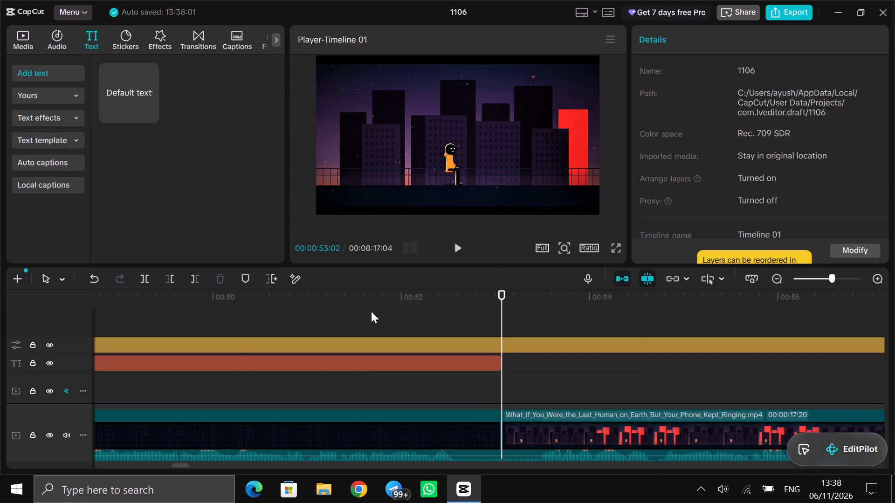
{"action": "left_click_drag", "start_coordinate": [371, 310], "coordinate": [94, 306]}
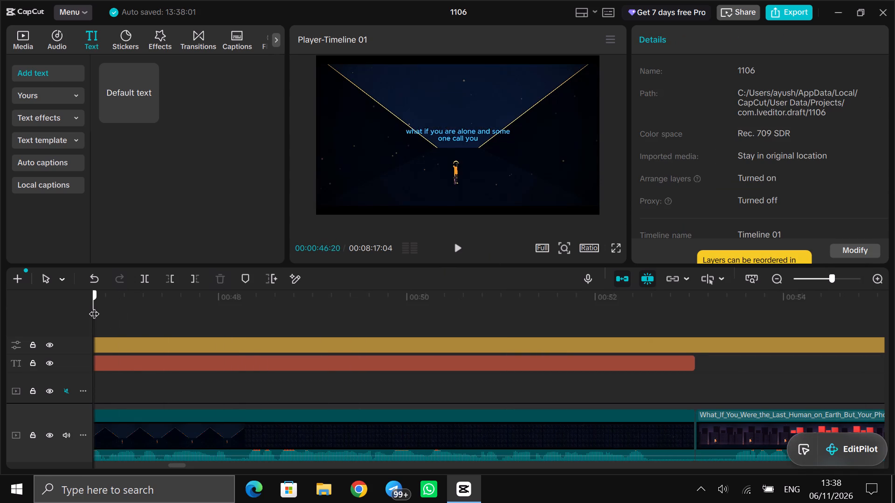
{"action": "left_click_drag", "start_coordinate": [94, 306], "coordinate": [128, 308]}
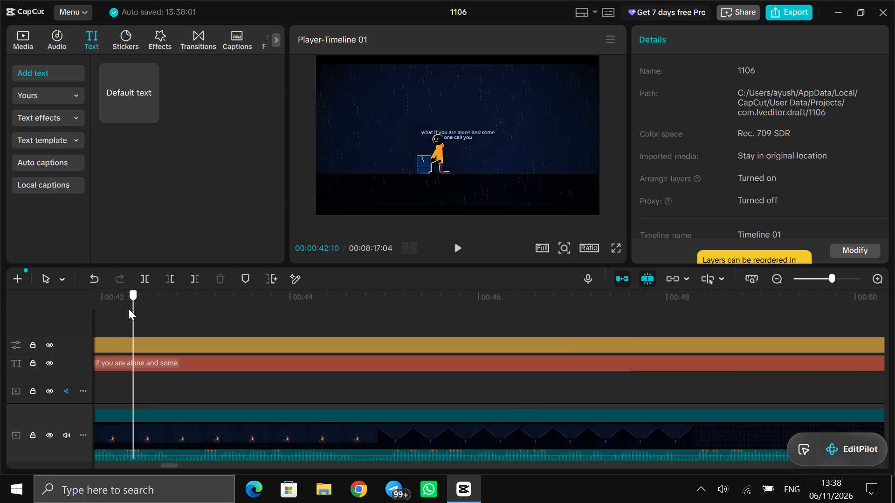
{"action": "left_click_drag", "start_coordinate": [128, 308], "coordinate": [330, 291]}
{"action": "left_click", "coordinate": [461, 247]}
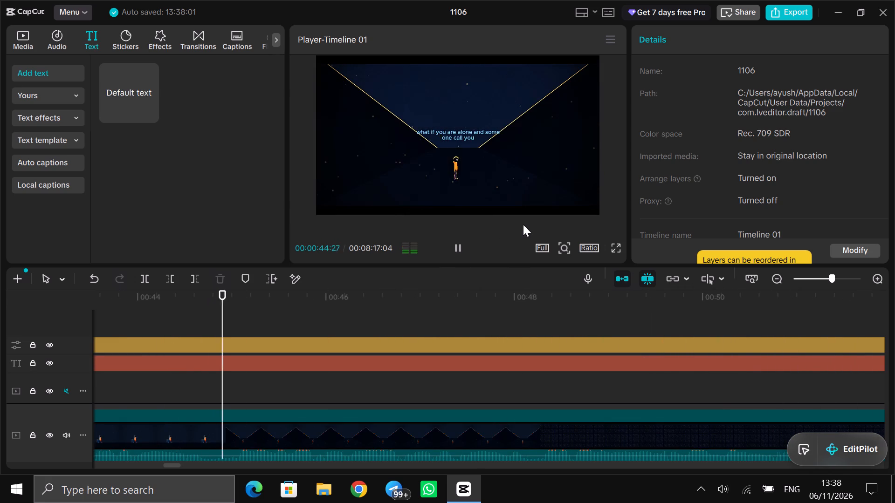
{"action": "left_click", "coordinate": [616, 245]}
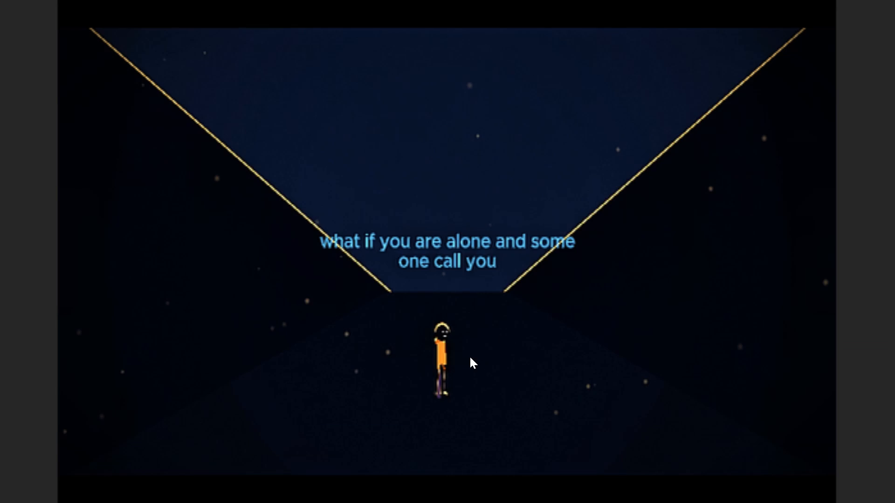
{"action": "left_click", "coordinate": [403, 438]}
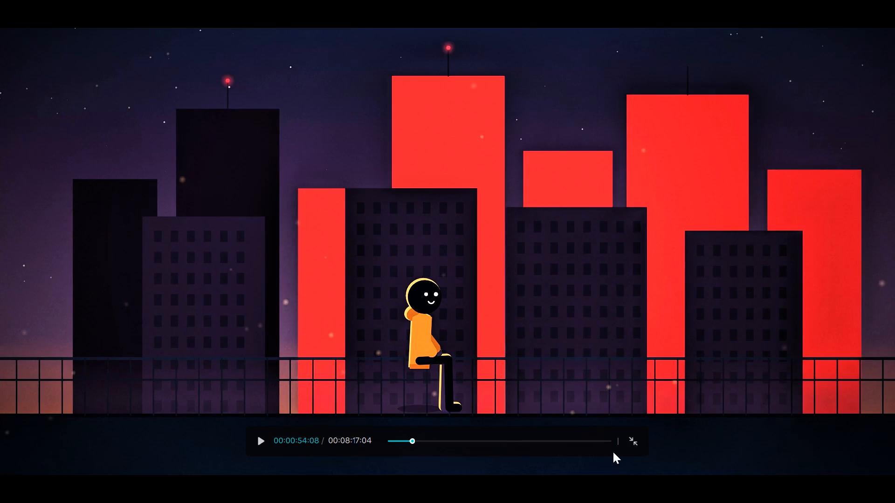
{"action": "left_click", "coordinate": [633, 444]}
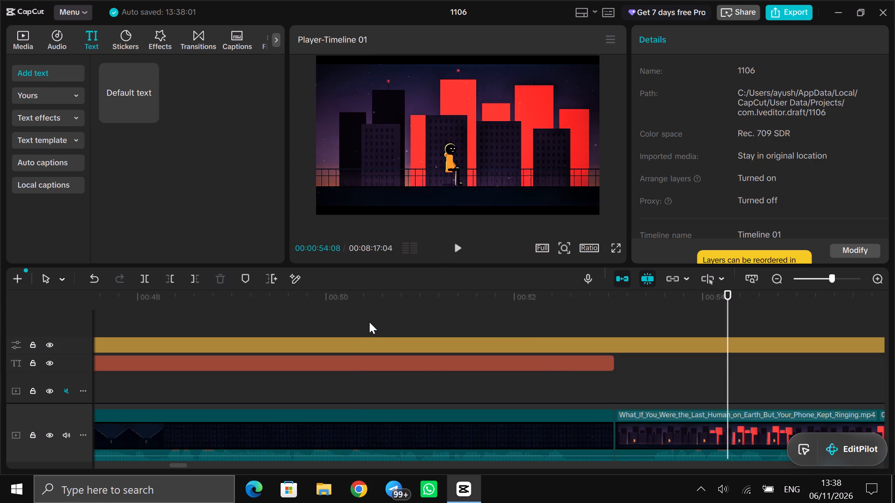
Shift the hue of the caption's end colour keyframe at 00:00:53:02 to a deeper blue, hex 0652F5.
{"action": "left_click", "coordinate": [369, 321]}
{"action": "left_click_drag", "start_coordinate": [368, 321], "coordinate": [104, 316]}
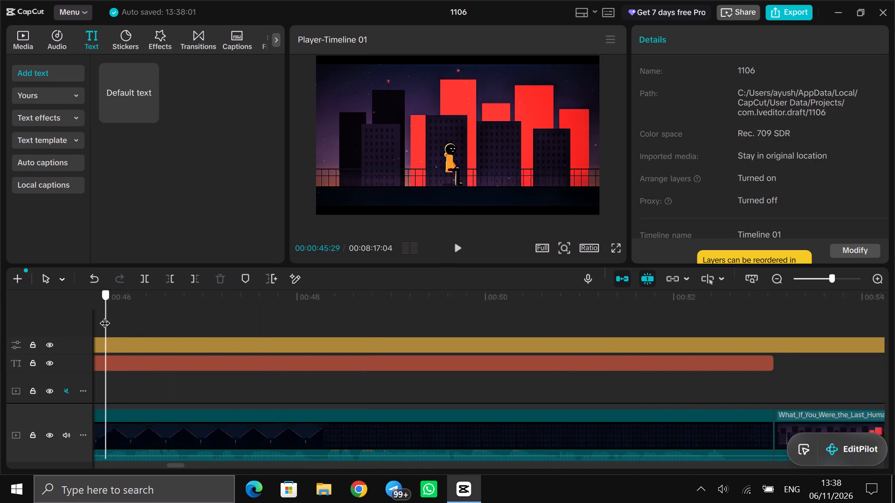
{"action": "left_click_drag", "start_coordinate": [104, 316], "coordinate": [355, 385]}
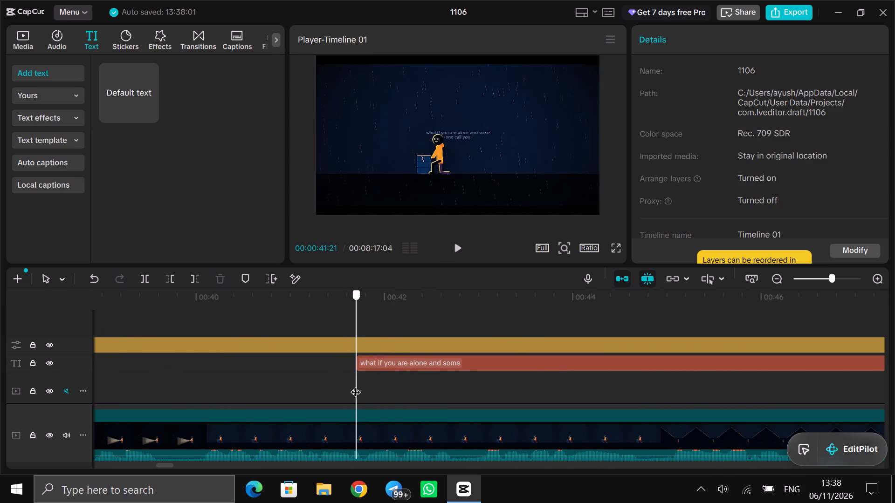
{"action": "left_click_drag", "start_coordinate": [355, 385], "coordinate": [364, 385]}
{"action": "left_click", "coordinate": [409, 374]}
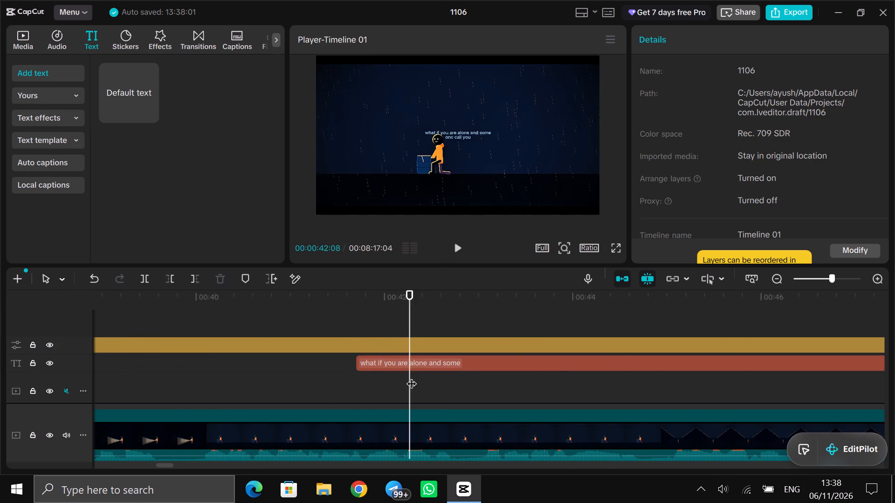
{"action": "left_click_drag", "start_coordinate": [412, 380], "coordinate": [888, 427]}
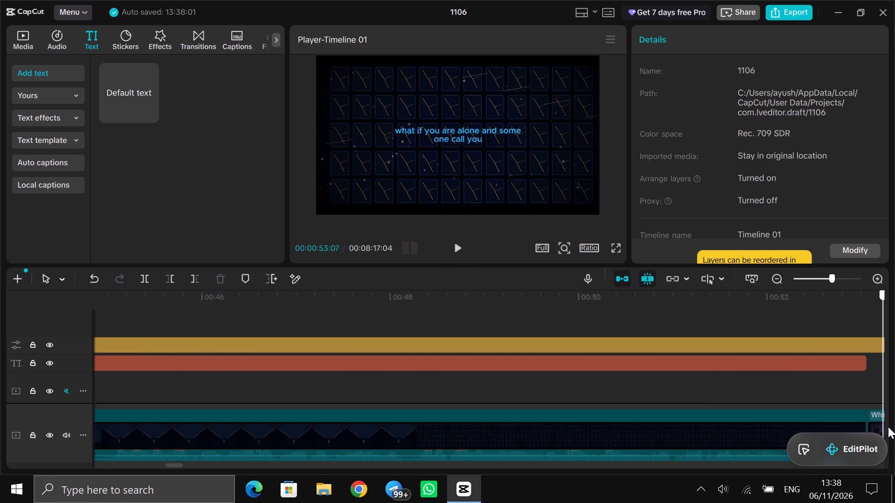
{"action": "left_click_drag", "start_coordinate": [888, 427], "coordinate": [556, 394]}
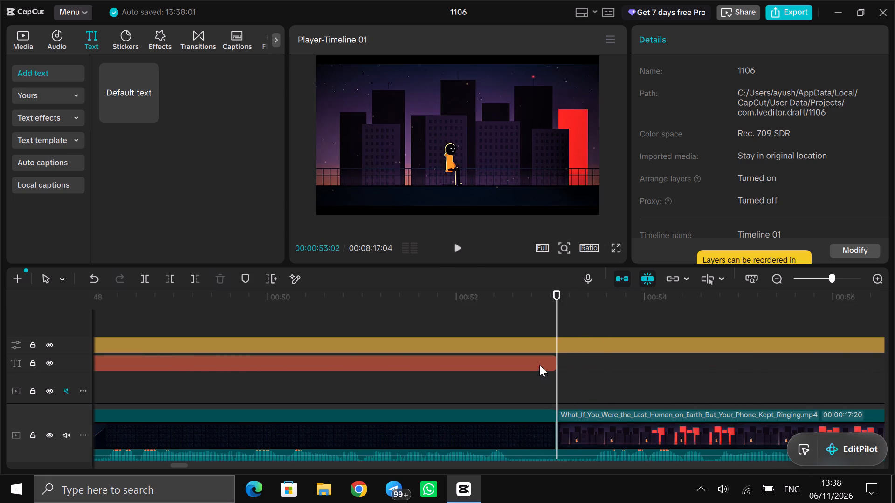
{"action": "left_click", "coordinate": [539, 364]}
{"action": "scroll", "coordinate": [766, 183], "scroll_direction": "down", "scroll_amount": 3}
{"action": "scroll", "coordinate": [766, 183], "scroll_direction": "up", "scroll_amount": 1}
{"action": "scroll", "coordinate": [766, 183], "scroll_direction": "down", "scroll_amount": 1}
{"action": "left_click", "coordinate": [760, 156]}
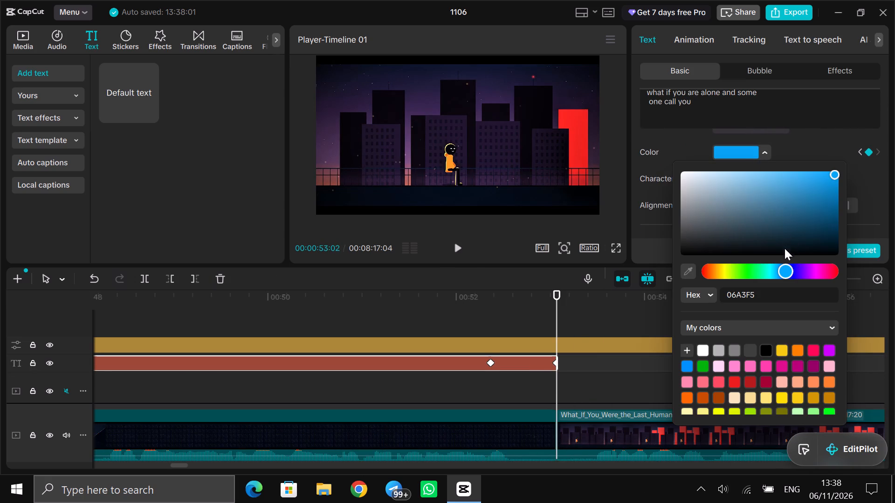
{"action": "left_click_drag", "start_coordinate": [786, 269], "coordinate": [793, 270]}
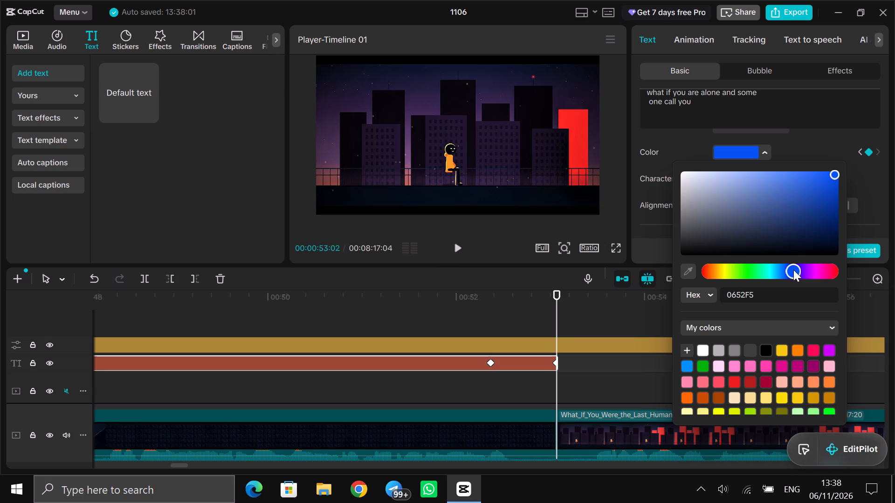
{"action": "left_click_drag", "start_coordinate": [793, 270], "coordinate": [793, 272]}
Play the caption from its start at 00:00:41:21 and watch the deeper blue colour change in full screen.
{"action": "left_click", "coordinate": [466, 308]}
{"action": "left_click_drag", "start_coordinate": [466, 308], "coordinate": [65, 326]}
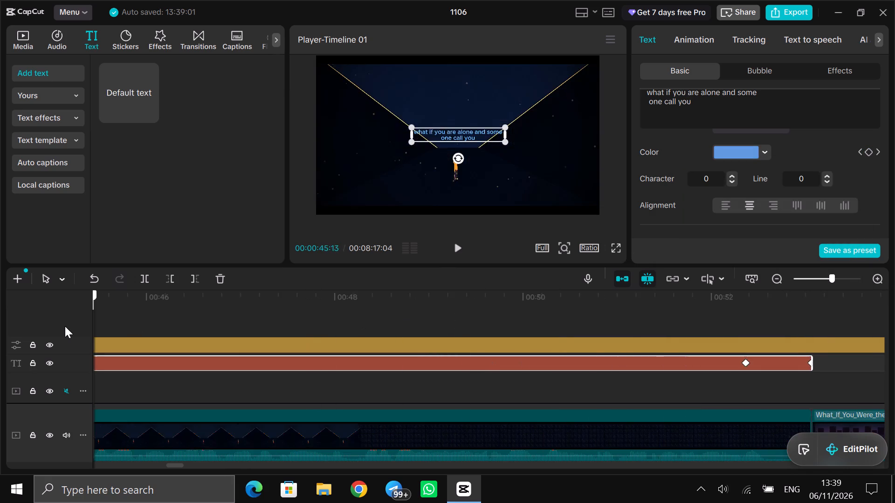
{"action": "left_click_drag", "start_coordinate": [65, 326], "coordinate": [239, 309]}
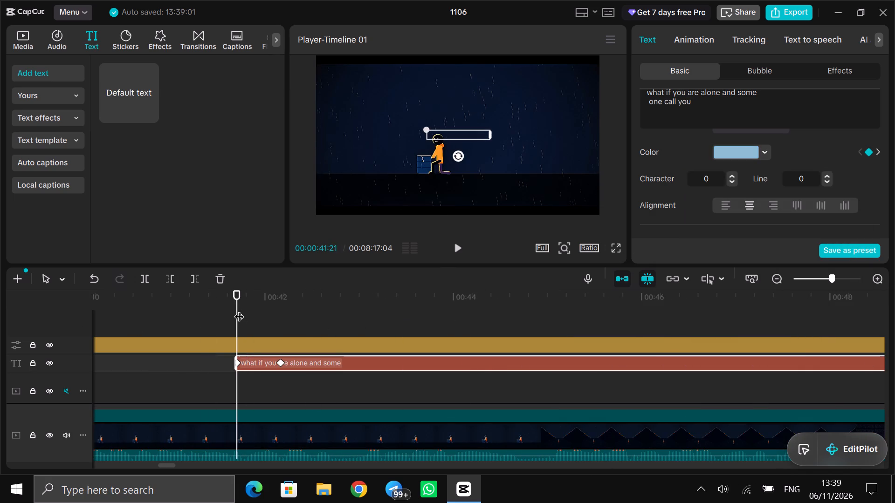
{"action": "left_click", "coordinate": [462, 246]}
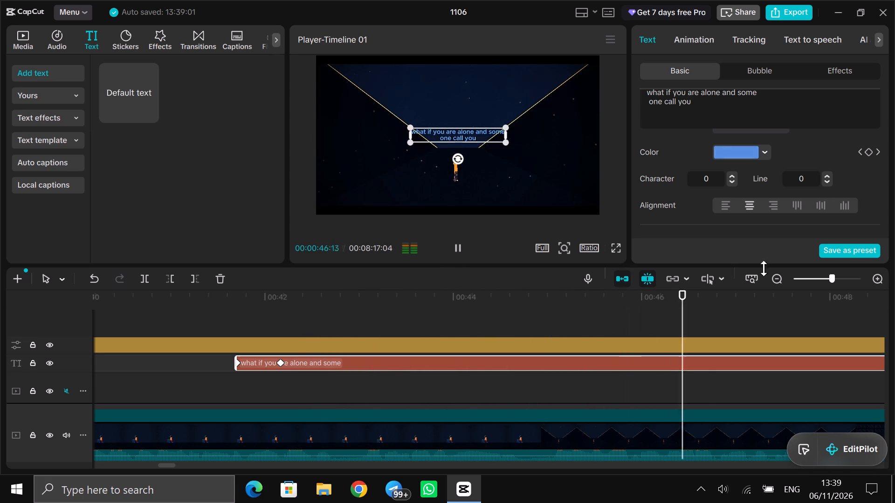
{"action": "left_click", "coordinate": [619, 243]}
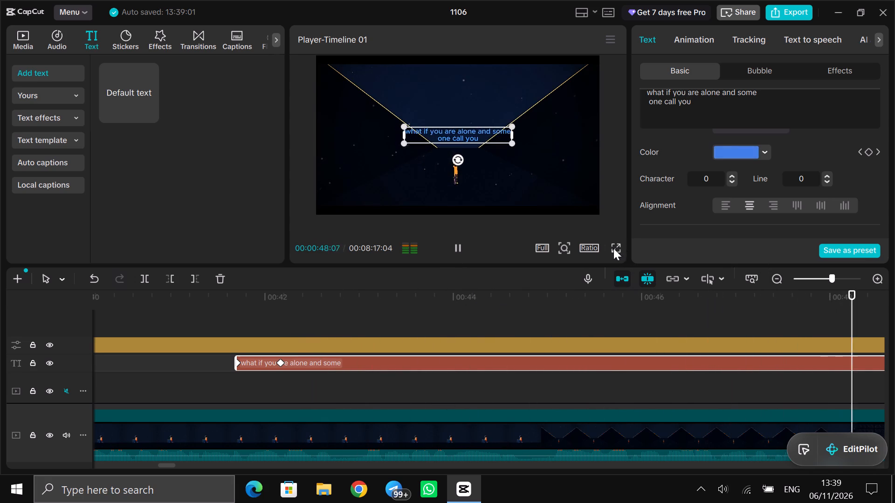
{"action": "left_click", "coordinate": [613, 251]}
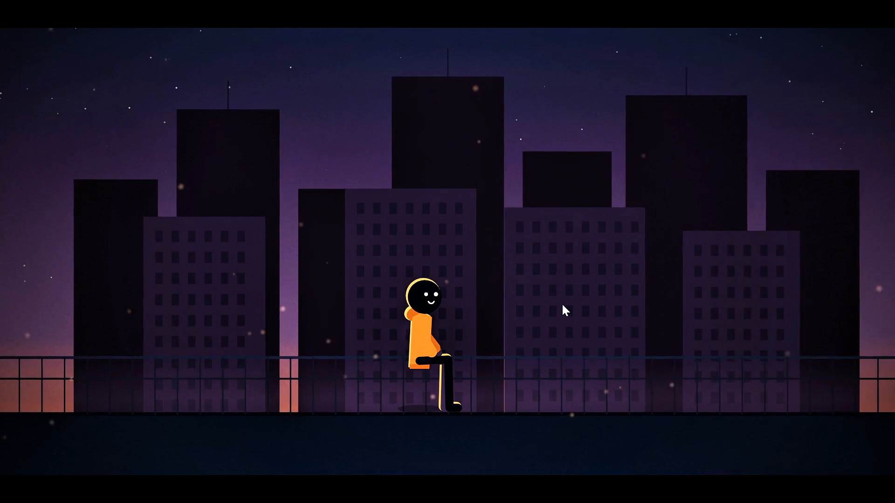
{"action": "key", "text": "Escape"}
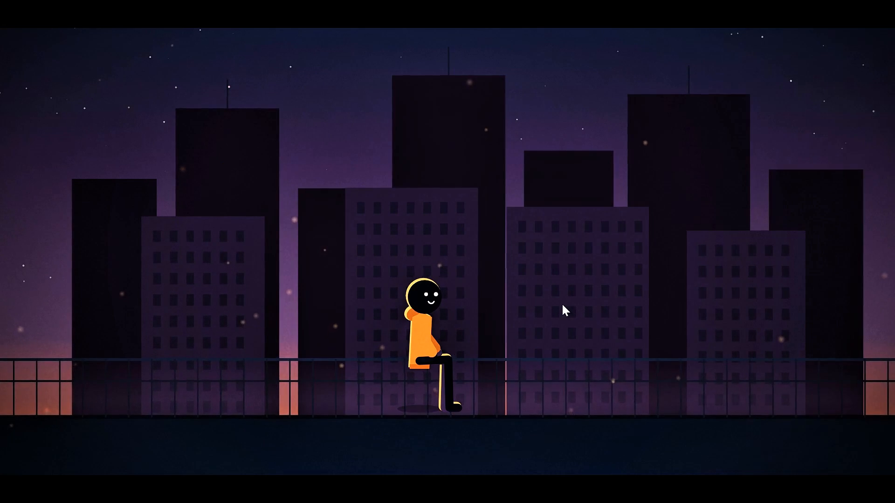
Add an opacity keyframe of 0% at the caption clip's end, 00:00:53:02, so it fades out from the 00:00:52:11 keyframe.
{"action": "left_click", "coordinate": [494, 387]}
{"action": "left_click_drag", "start_coordinate": [515, 386], "coordinate": [519, 386]}
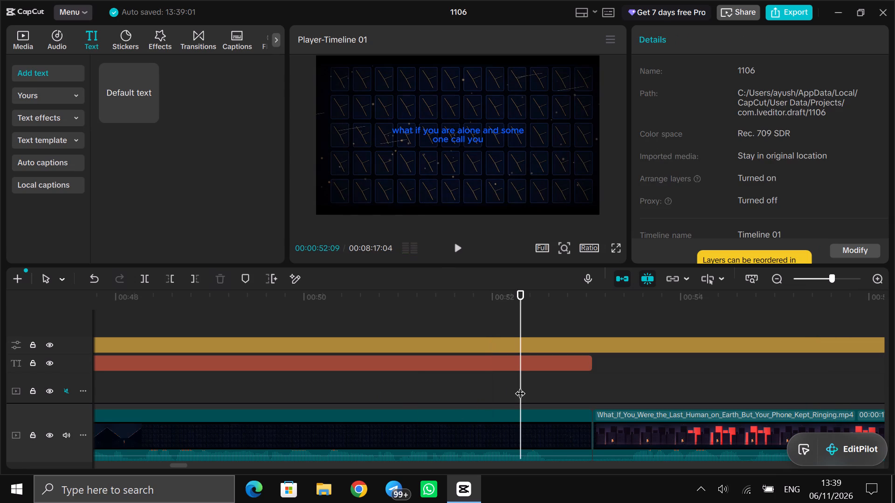
{"action": "left_click", "coordinate": [520, 386]}
{"action": "left_click", "coordinate": [539, 367]}
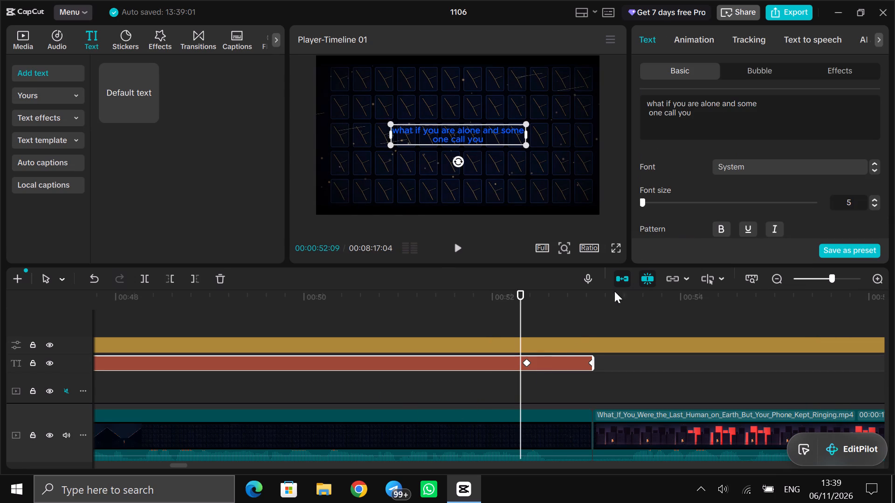
{"action": "left_click", "coordinate": [531, 387]}
{"action": "left_click", "coordinate": [527, 385]}
{"action": "left_click", "coordinate": [525, 378]}
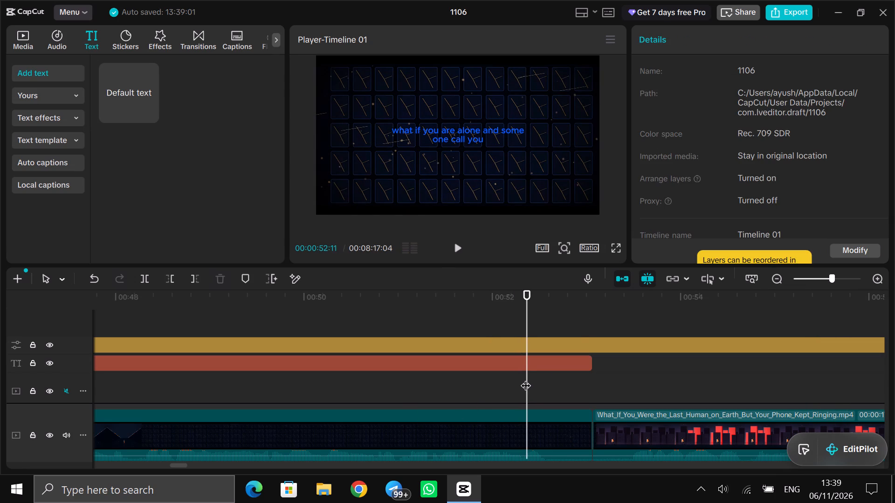
{"action": "left_click", "coordinate": [548, 360]}
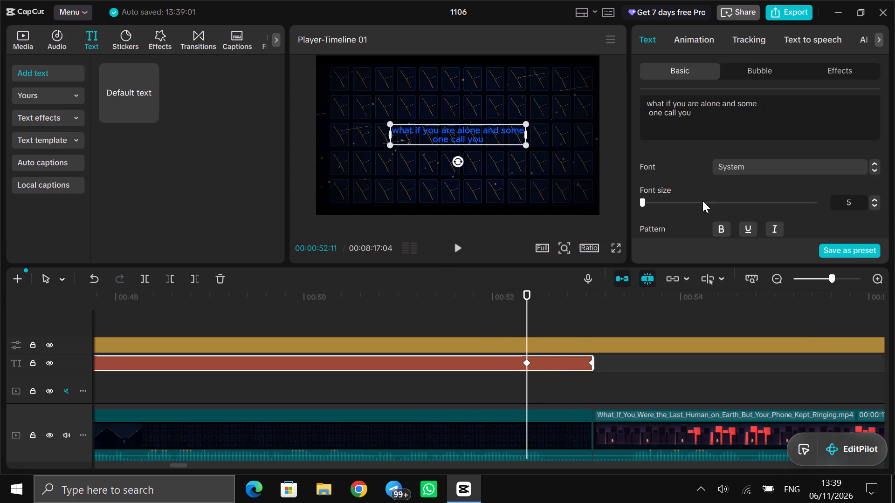
{"action": "scroll", "coordinate": [723, 181], "scroll_direction": "down", "scroll_amount": 9}
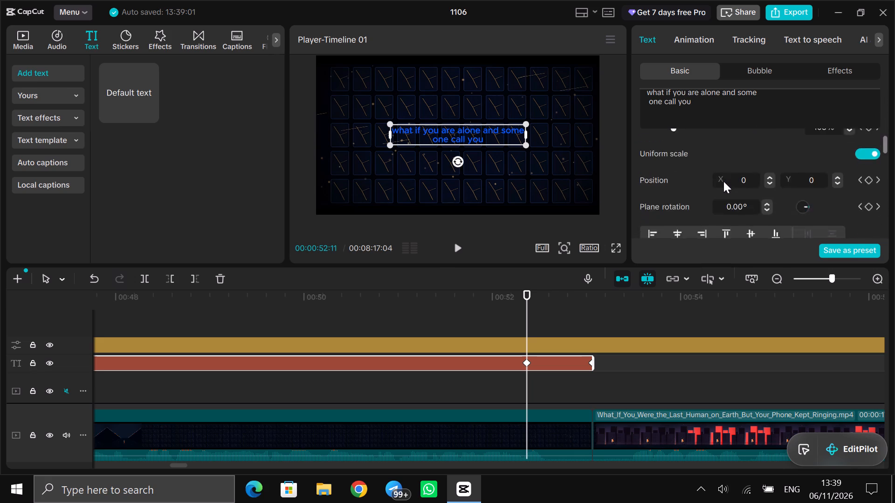
{"action": "scroll", "coordinate": [723, 181], "scroll_direction": "down", "scroll_amount": 6}
{"action": "scroll", "coordinate": [723, 181], "scroll_direction": "up", "scroll_amount": 2}
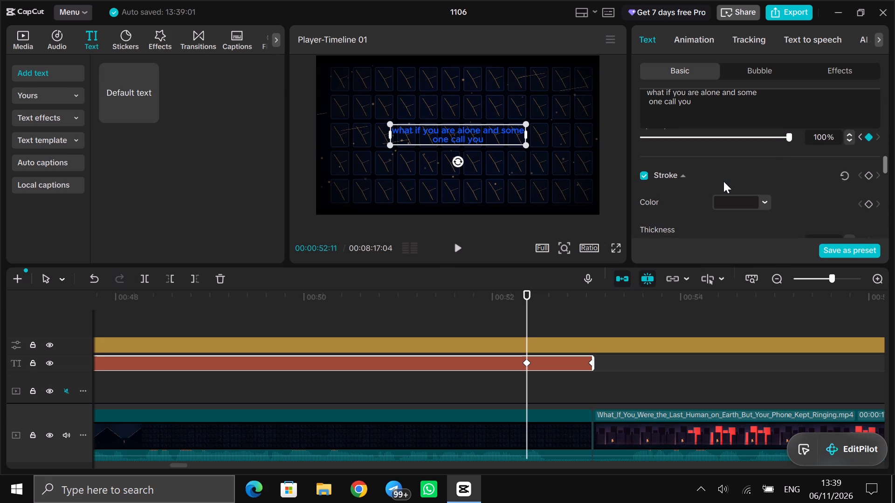
{"action": "left_click_drag", "start_coordinate": [528, 315], "coordinate": [573, 315]}
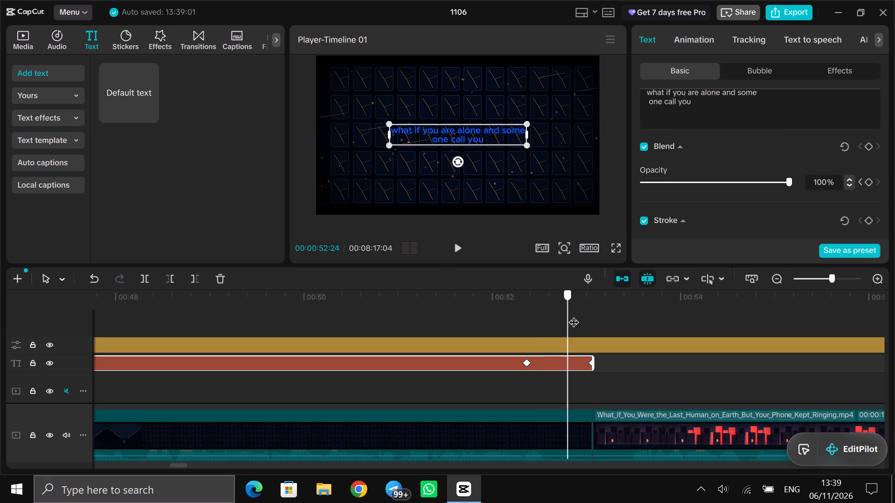
{"action": "left_click_drag", "start_coordinate": [573, 315], "coordinate": [596, 315]}
{"action": "left_click", "coordinate": [768, 182]}
{"action": "left_click_drag", "start_coordinate": [768, 182], "coordinate": [633, 186]}
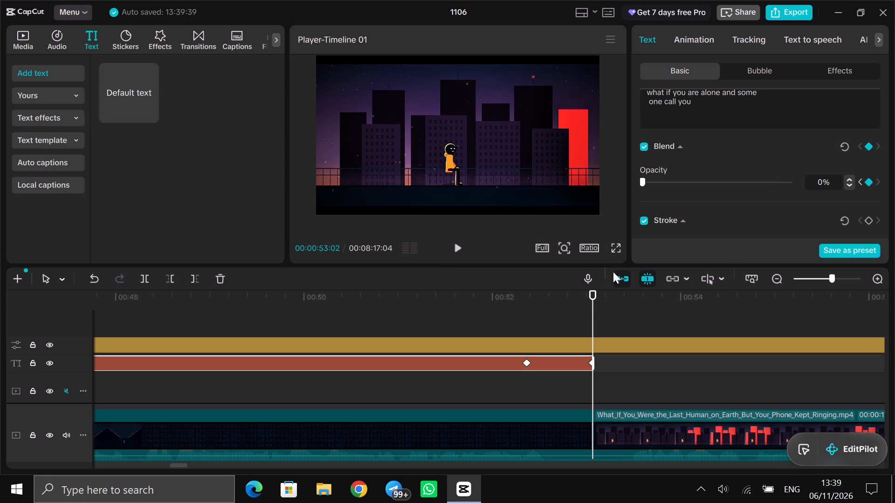
Play the caption in full screen from its start at 00:00:41:21 to just past its end to check the fade-out.
{"action": "left_click", "coordinate": [618, 250]}
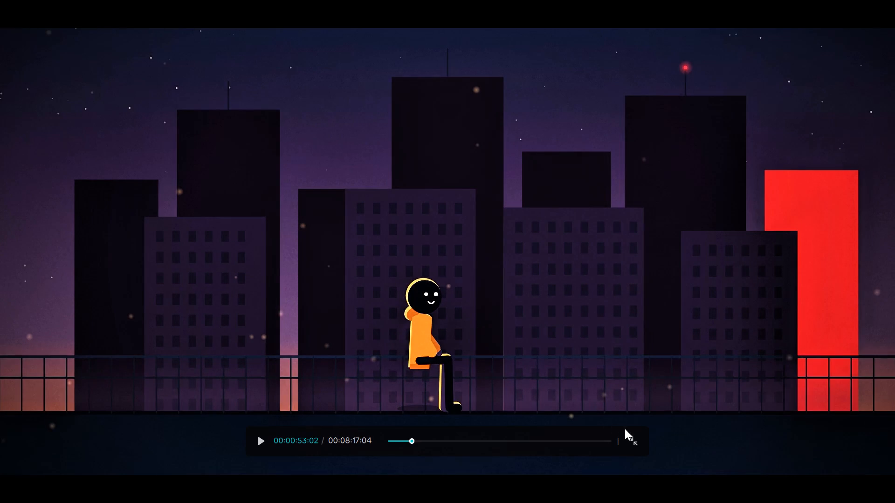
{"action": "left_click", "coordinate": [261, 439]}
{"action": "left_click", "coordinate": [265, 439]}
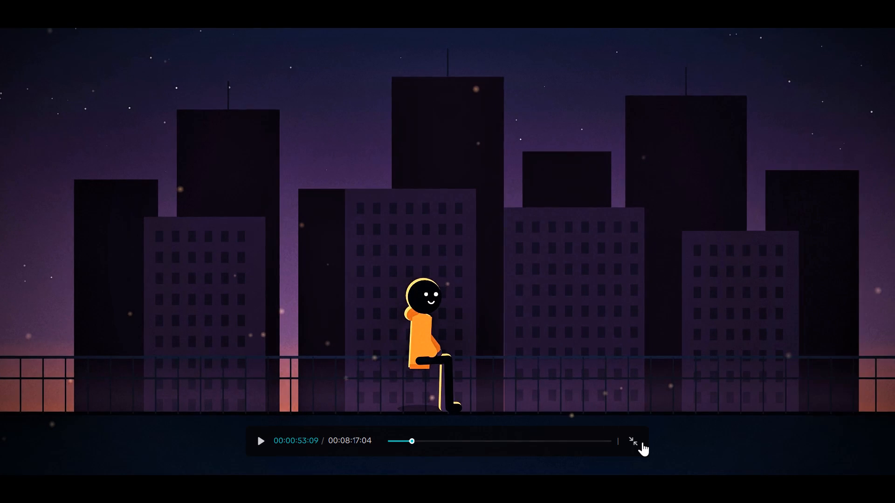
{"action": "left_click", "coordinate": [630, 437]}
{"action": "left_click_drag", "start_coordinate": [421, 292], "coordinate": [431, 303]}
{"action": "left_click_drag", "start_coordinate": [433, 309], "coordinate": [433, 307]}
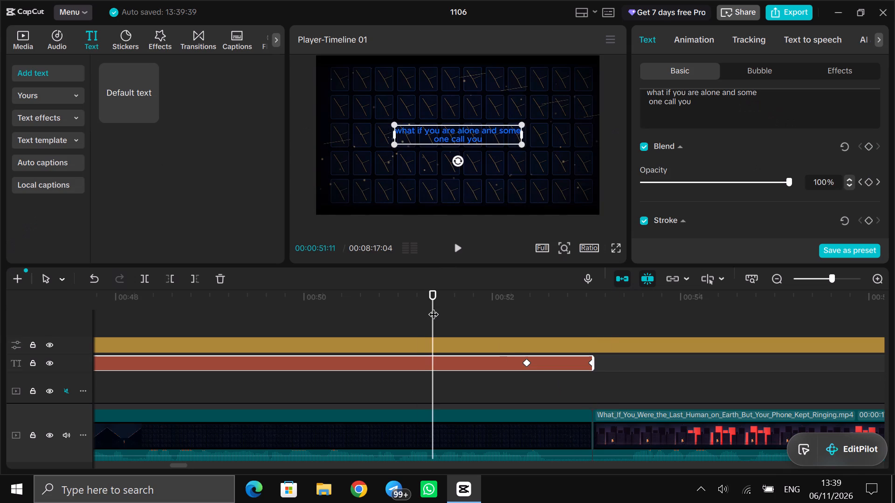
{"action": "left_click_drag", "start_coordinate": [433, 307], "coordinate": [108, 323]}
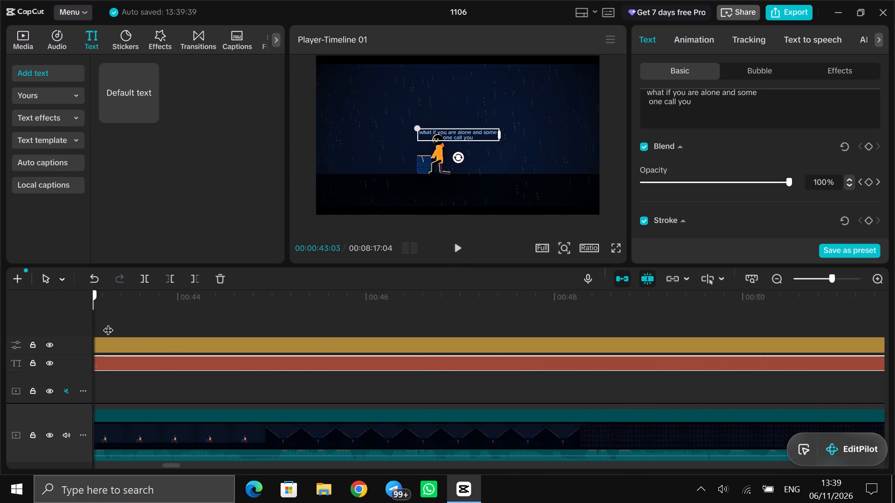
{"action": "left_click_drag", "start_coordinate": [108, 323], "coordinate": [229, 318]}
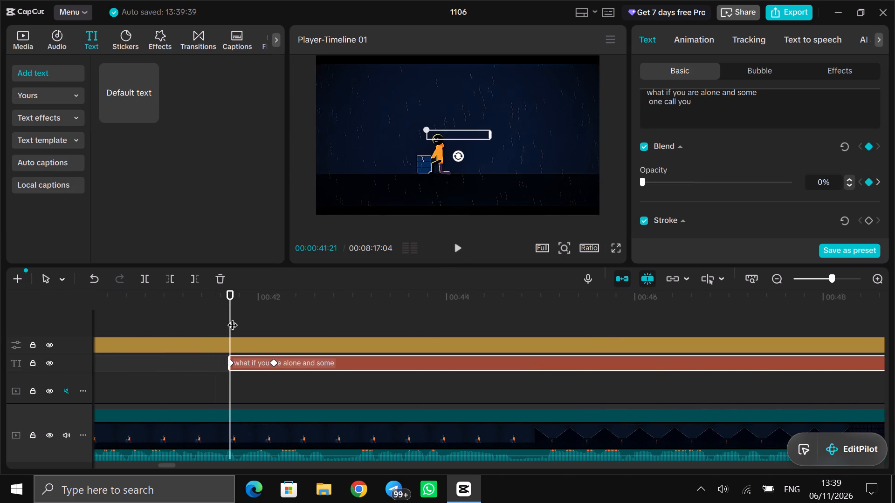
{"action": "left_click", "coordinate": [617, 248]}
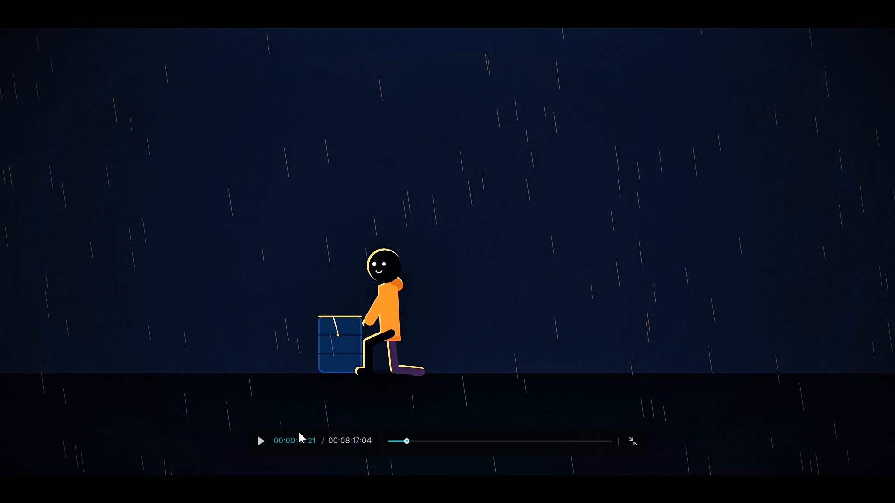
{"action": "left_click", "coordinate": [260, 444]}
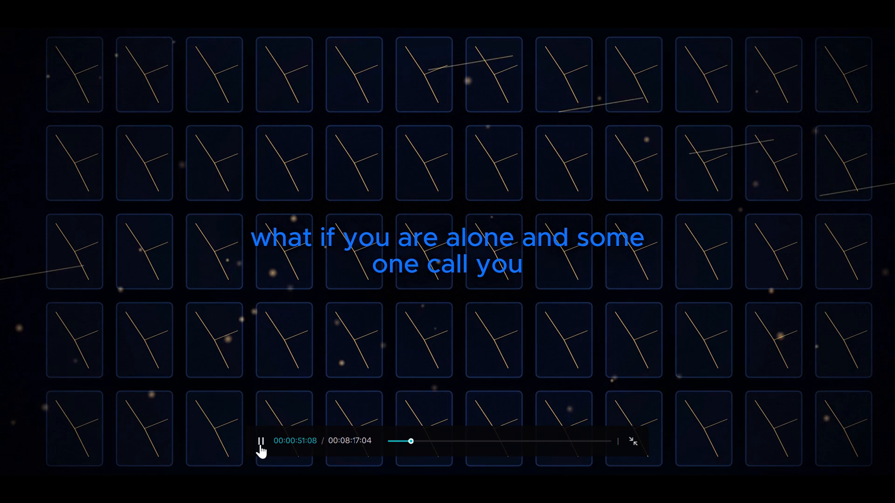
{"action": "left_click", "coordinate": [260, 444]}
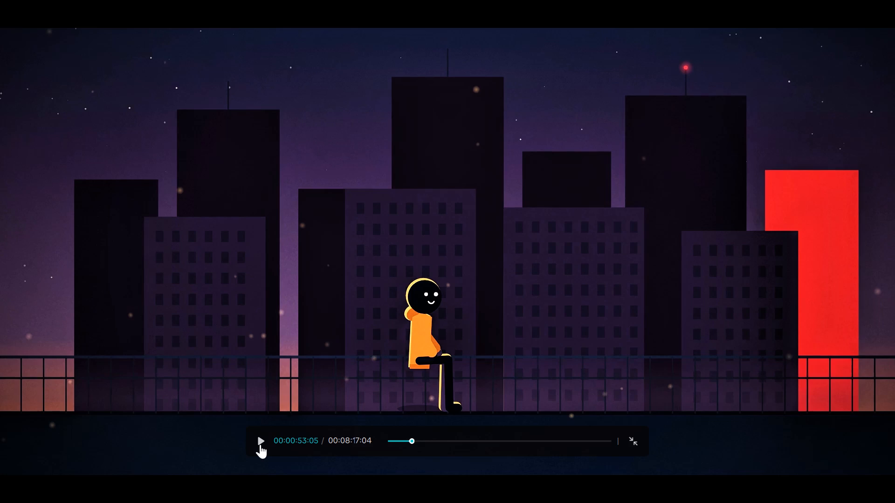
{"action": "left_click", "coordinate": [639, 440]}
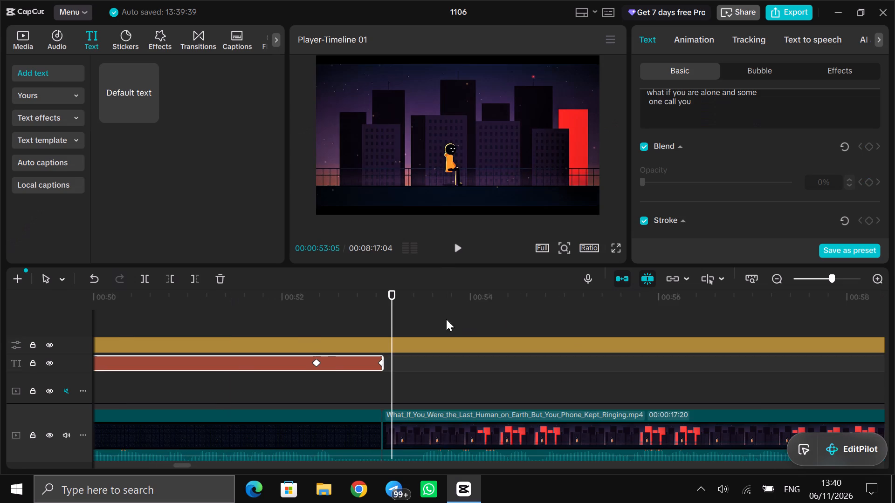
Scrub back and forth through the caption's time range to review its colour and scale animation.
{"action": "left_click", "coordinate": [270, 311]}
{"action": "left_click_drag", "start_coordinate": [270, 312], "coordinate": [267, 312]}
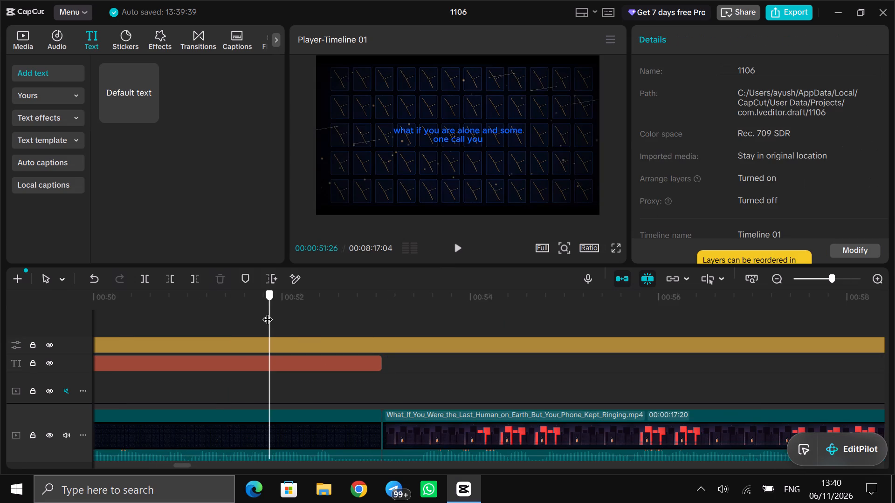
{"action": "left_click_drag", "start_coordinate": [267, 312], "coordinate": [109, 318]}
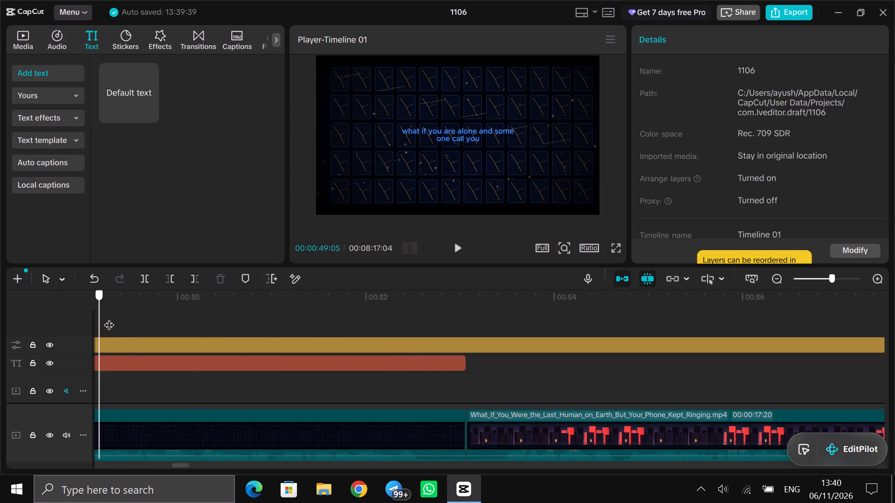
{"action": "left_click_drag", "start_coordinate": [109, 318], "coordinate": [282, 307]}
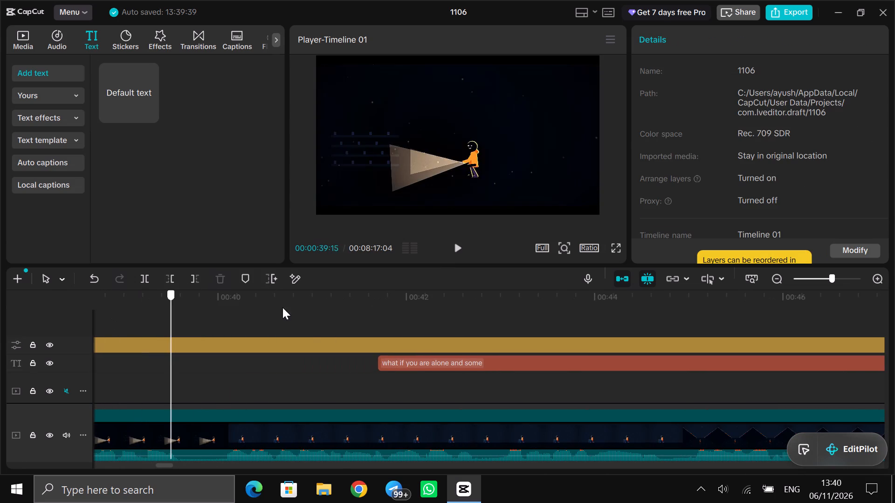
{"action": "left_click_drag", "start_coordinate": [282, 307], "coordinate": [645, 296]}
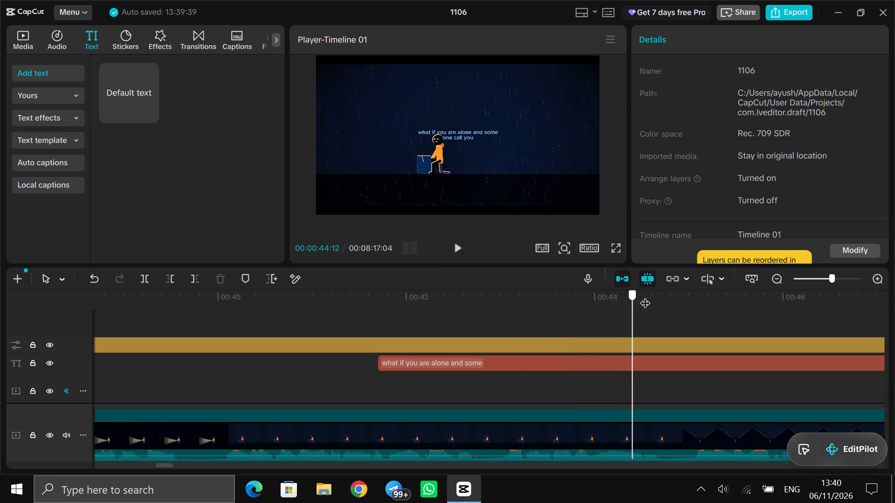
{"action": "left_click_drag", "start_coordinate": [645, 296], "coordinate": [832, 313]}
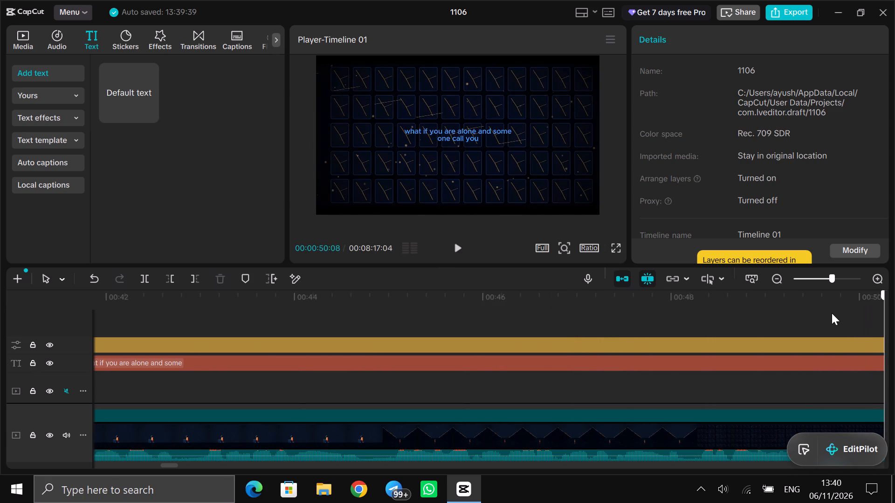
{"action": "left_click_drag", "start_coordinate": [832, 313], "coordinate": [490, 314]}
Move the animated caption clip along the text track to the video's end, directly before the last text clip.
{"action": "left_click", "coordinate": [498, 356]}
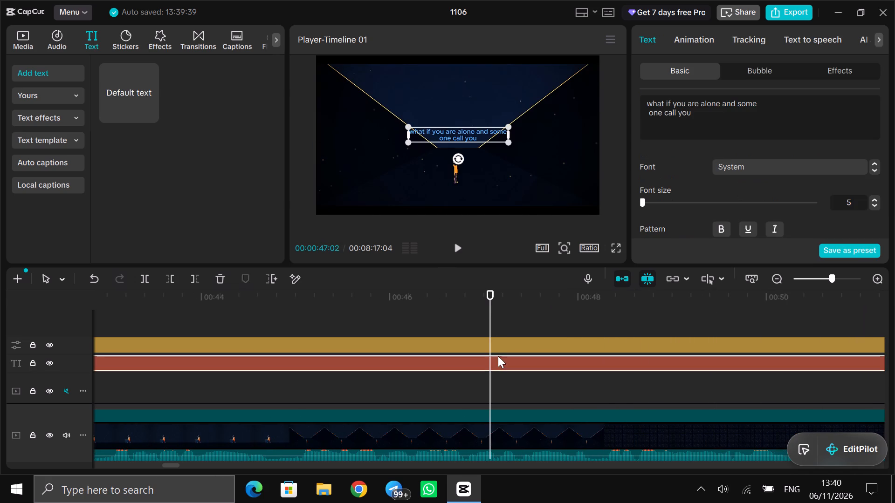
{"action": "left_click", "coordinate": [805, 285]}
{"action": "left_click", "coordinate": [807, 276]}
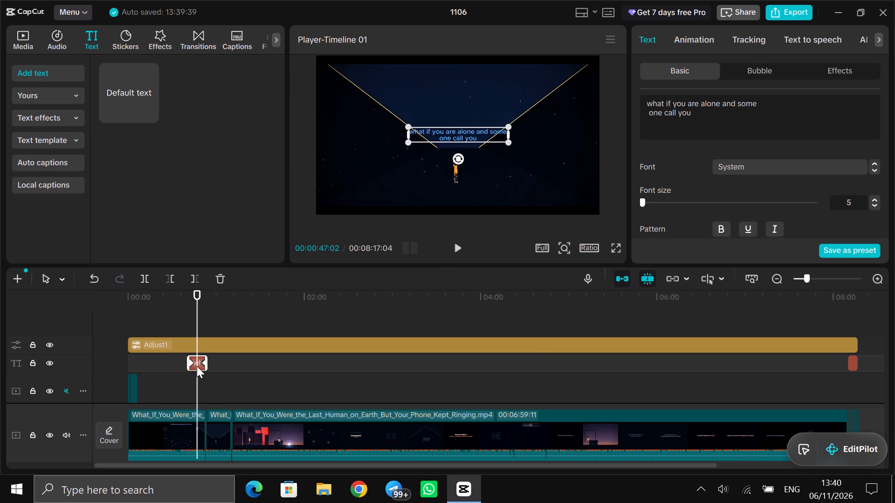
{"action": "left_click_drag", "start_coordinate": [197, 361], "coordinate": [207, 366]}
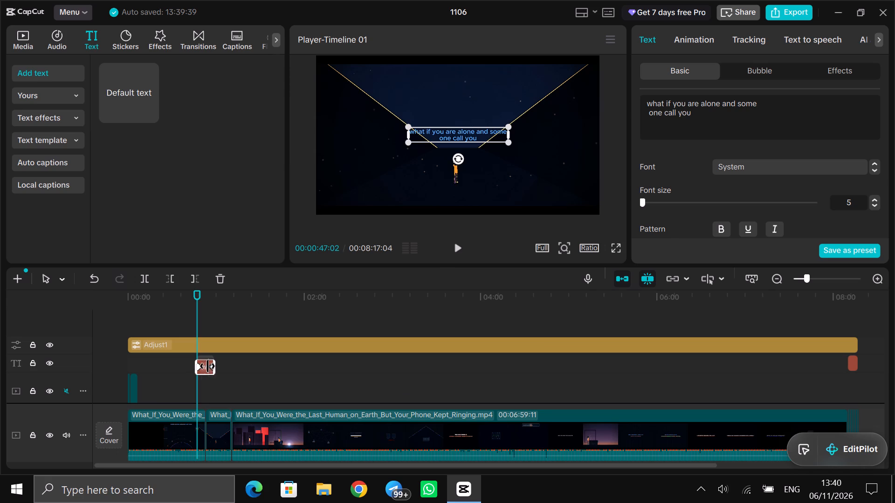
{"action": "left_click_drag", "start_coordinate": [207, 366], "coordinate": [821, 364]}
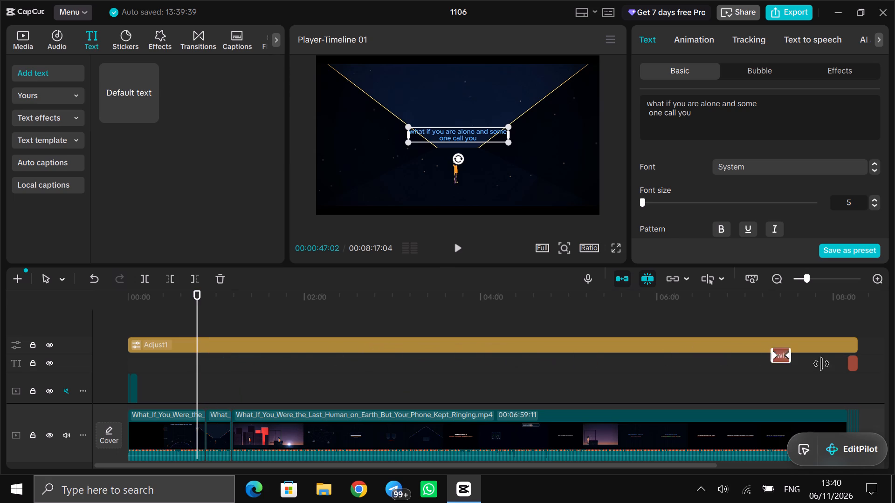
{"action": "left_click_drag", "start_coordinate": [821, 364], "coordinate": [838, 361]}
Play the video's ending from just before the relocated caption through the Subscribe text to review how they look.
{"action": "left_click", "coordinate": [808, 320]}
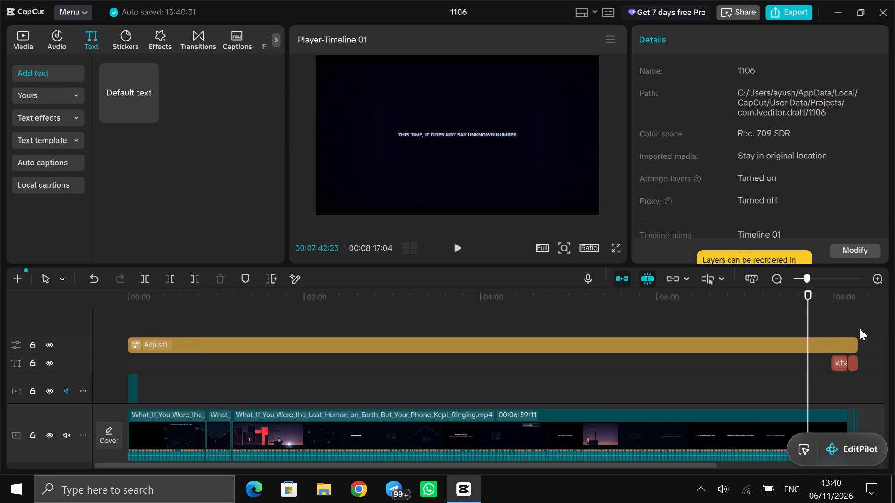
{"action": "left_click", "coordinate": [838, 326]}
{"action": "left_click", "coordinate": [838, 278]}
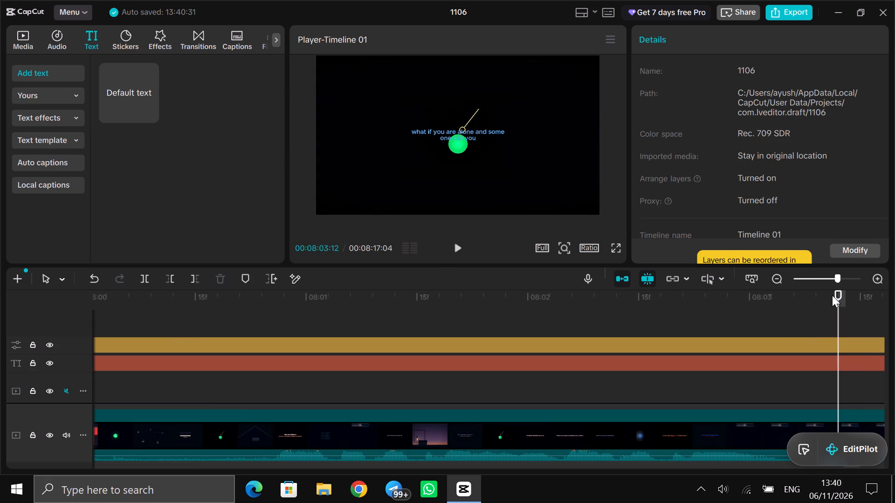
{"action": "left_click", "coordinate": [819, 276]}
{"action": "left_click", "coordinate": [830, 308]}
{"action": "left_click", "coordinate": [828, 308]}
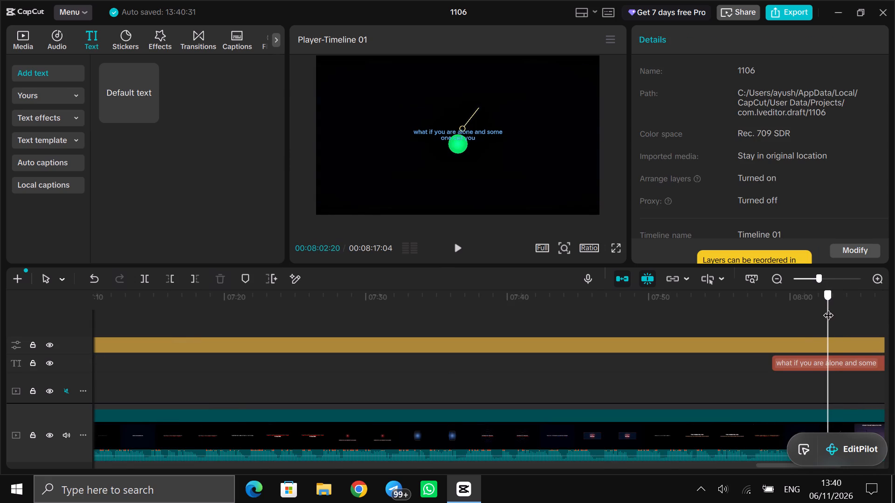
{"action": "left_click_drag", "start_coordinate": [828, 308], "coordinate": [628, 318]}
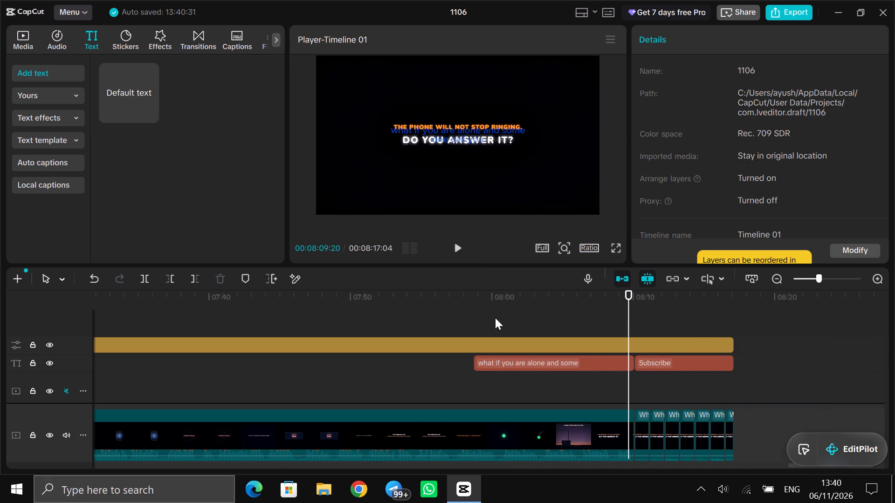
{"action": "left_click", "coordinate": [446, 322]}
{"action": "left_click", "coordinate": [454, 248]}
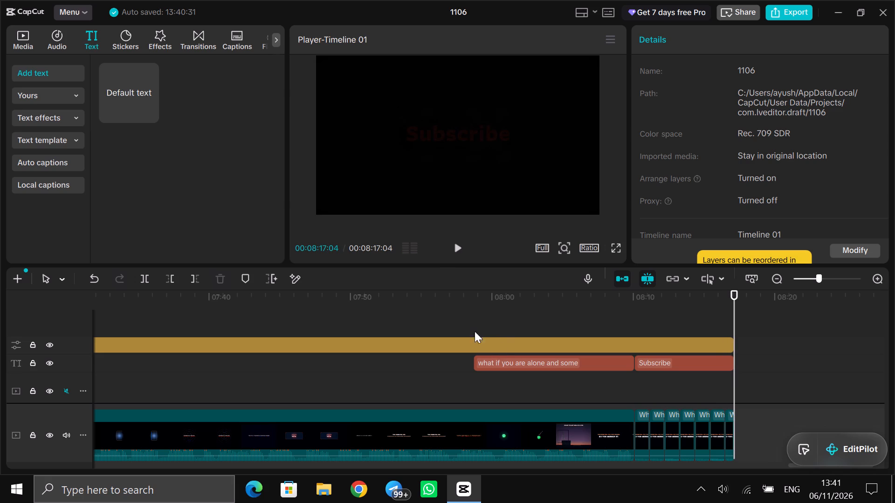
Scrub through the first half of the relocated caption and back to its start to check it against the footage.
{"action": "left_click", "coordinate": [455, 315]}
{"action": "left_click", "coordinate": [464, 315]}
{"action": "left_click_drag", "start_coordinate": [461, 315], "coordinate": [455, 315]}
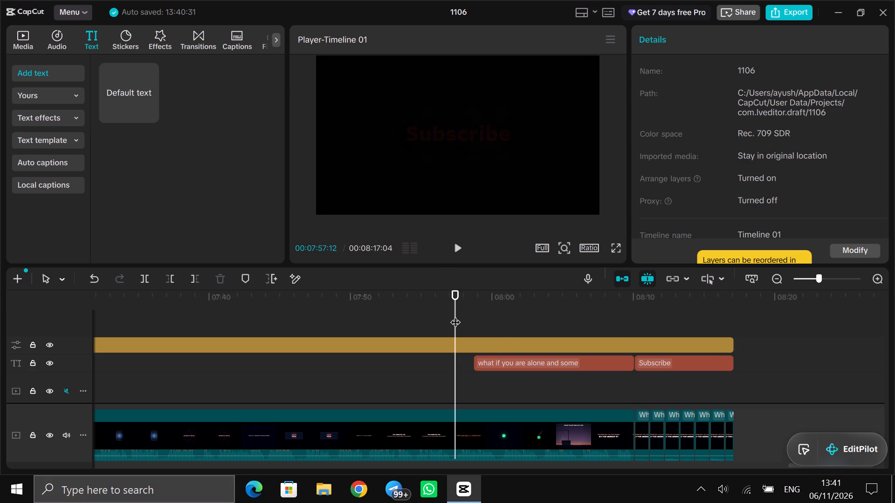
{"action": "left_click_drag", "start_coordinate": [455, 315], "coordinate": [467, 313]}
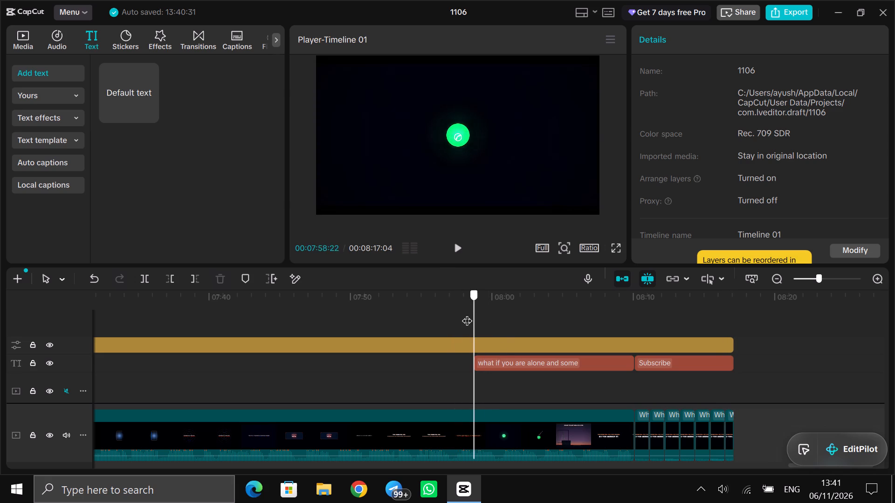
{"action": "left_click_drag", "start_coordinate": [467, 313], "coordinate": [475, 313]}
{"action": "left_click", "coordinate": [494, 364]}
{"action": "left_click", "coordinate": [699, 492]}
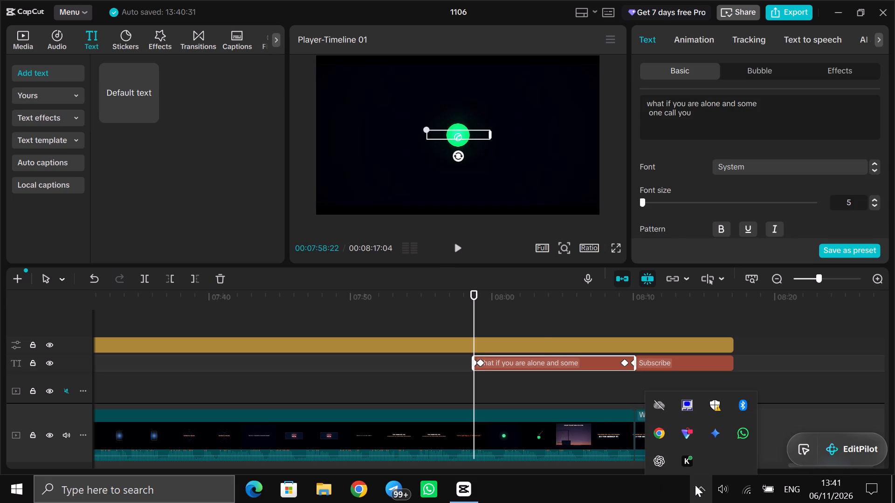
{"action": "left_click", "coordinate": [518, 321]}
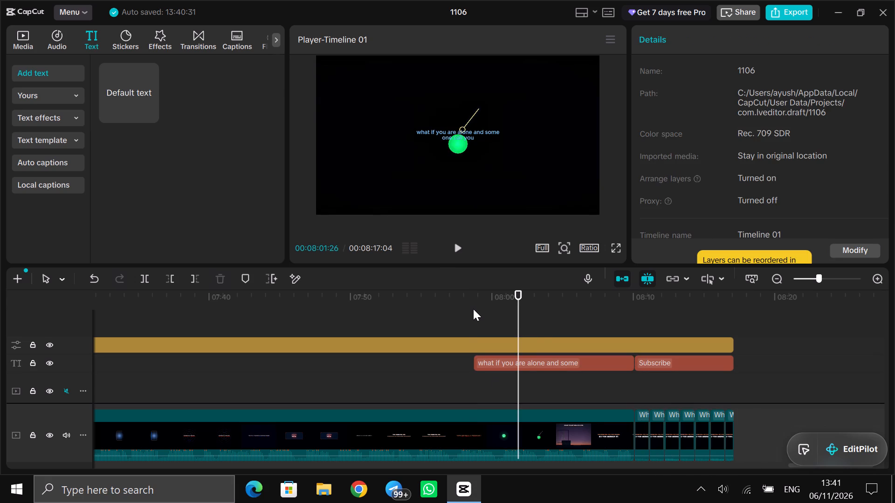
{"action": "left_click_drag", "start_coordinate": [513, 317], "coordinate": [550, 317]}
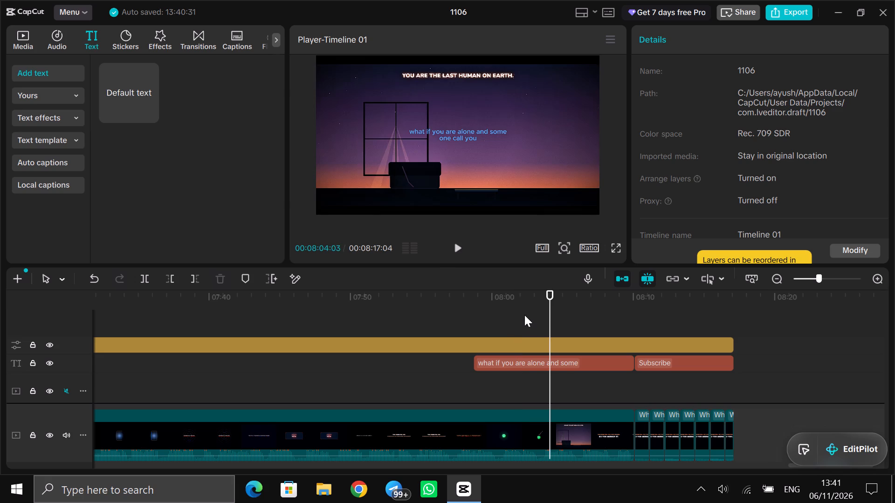
{"action": "left_click", "coordinate": [529, 315]}
{"action": "left_click", "coordinate": [527, 315]}
{"action": "left_click", "coordinate": [461, 311]}
{"action": "left_click_drag", "start_coordinate": [463, 314], "coordinate": [475, 317]}
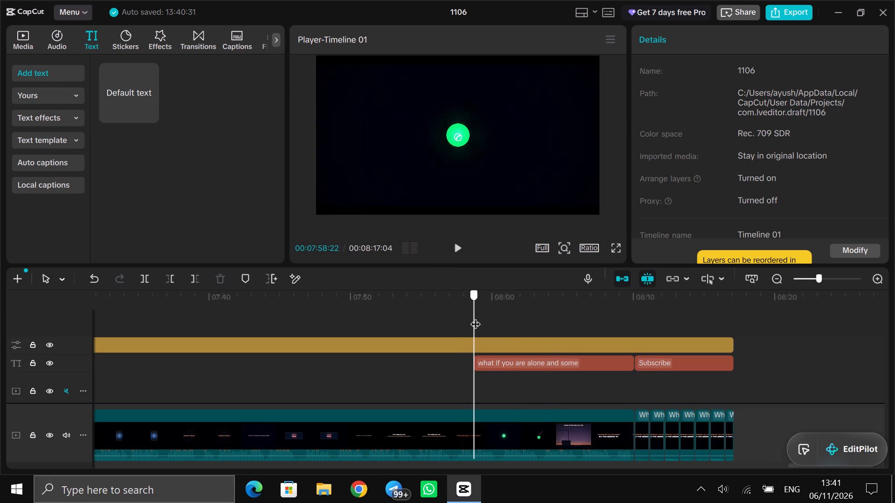
{"action": "left_click_drag", "start_coordinate": [475, 317], "coordinate": [474, 317]}
{"action": "left_click", "coordinate": [484, 317]}
{"action": "left_click_drag", "start_coordinate": [484, 317], "coordinate": [477, 318]}
Delete the two-line caption clip placed before the Subscribe text clip.
{"action": "left_click", "coordinate": [492, 364]}
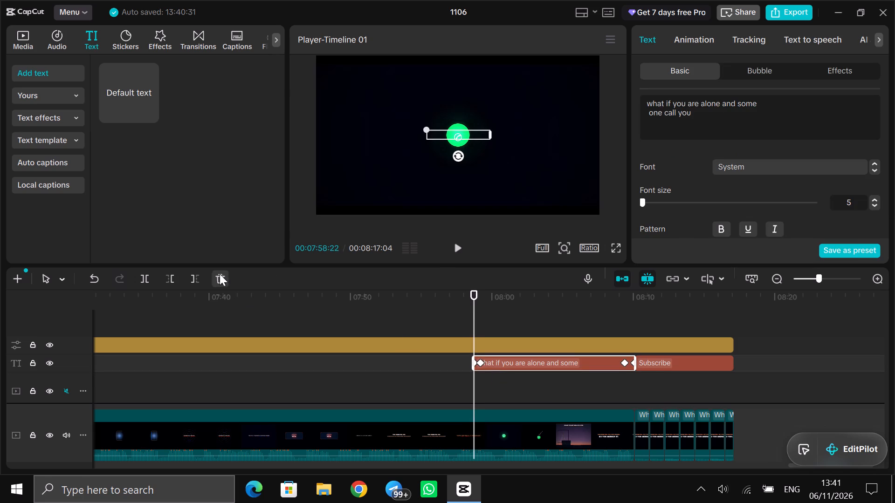
{"action": "left_click", "coordinate": [221, 276]}
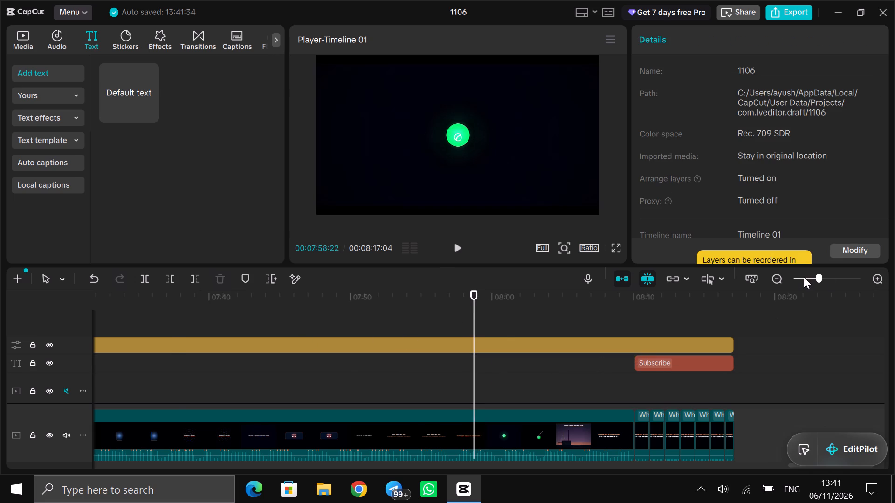
Return to the timeline's start at 00:00:00:00 and browse the trending video effects.
{"action": "left_click", "coordinate": [804, 277]}
{"action": "left_click", "coordinate": [441, 325]}
{"action": "left_click_drag", "start_coordinate": [441, 325], "coordinate": [196, 326]}
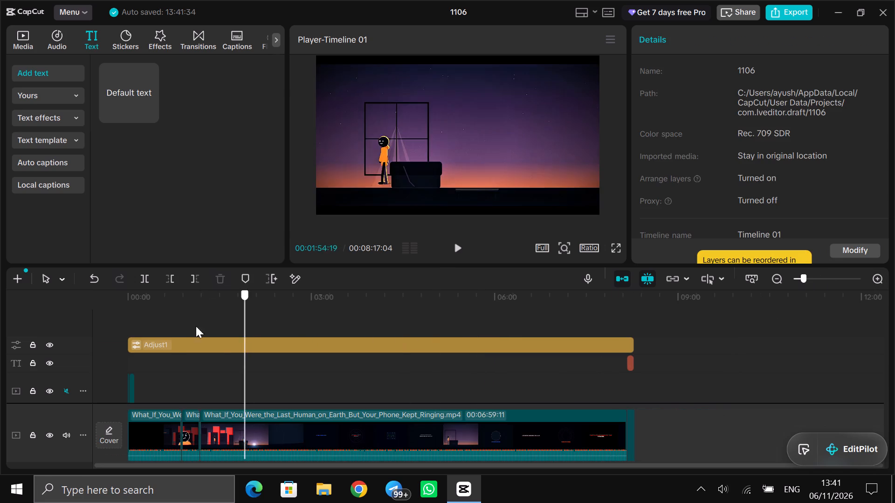
{"action": "left_click_drag", "start_coordinate": [196, 326], "coordinate": [97, 331]}
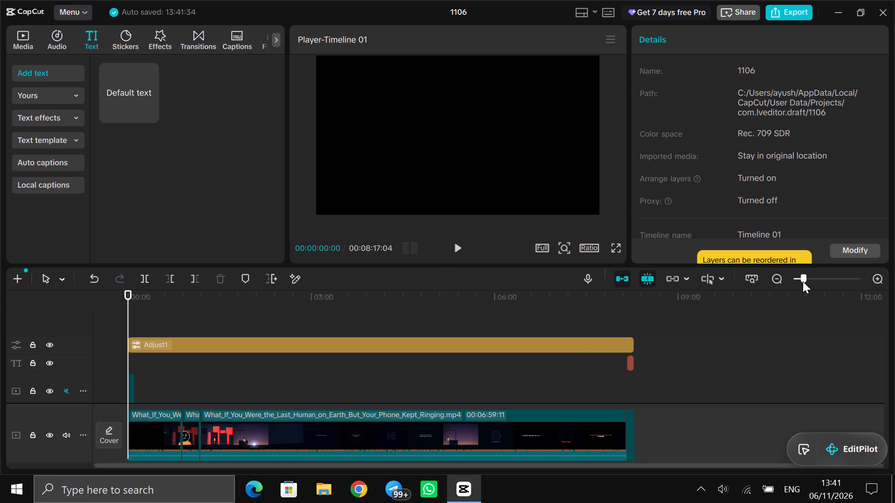
{"action": "left_click", "coordinate": [817, 278]}
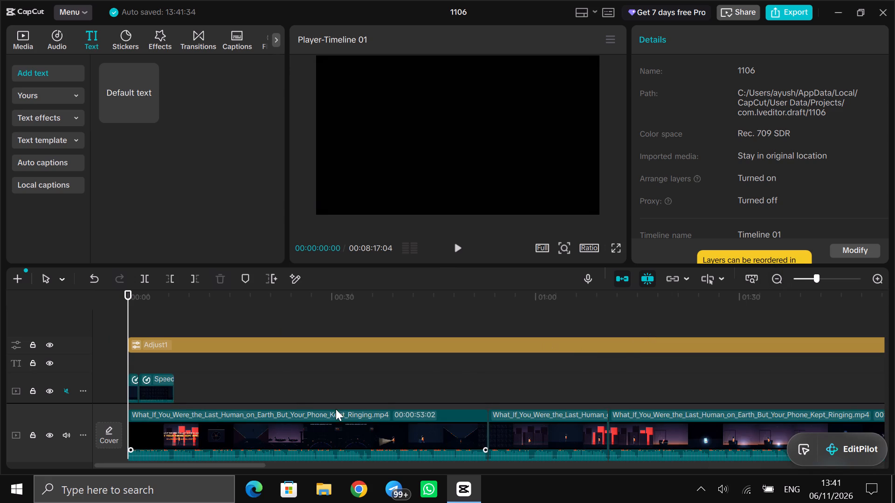
{"action": "scroll", "coordinate": [259, 377], "scroll_direction": "down", "scroll_amount": 3}
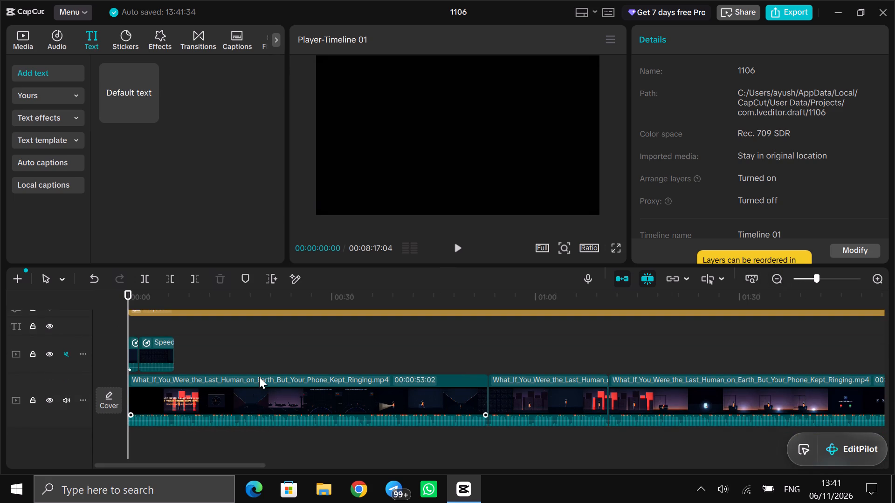
{"action": "scroll", "coordinate": [259, 377], "scroll_direction": "down", "scroll_amount": 1}
{"action": "left_click", "coordinate": [157, 43]}
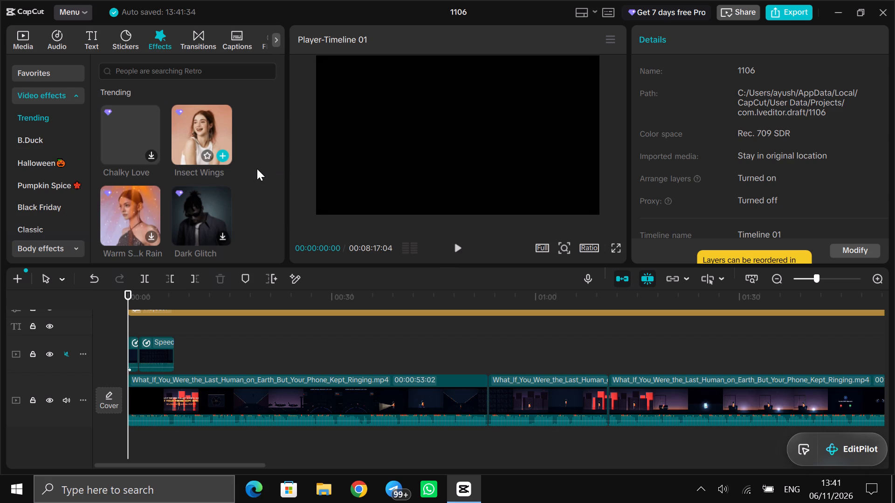
{"action": "scroll", "coordinate": [255, 169], "scroll_direction": "down", "scroll_amount": 3}
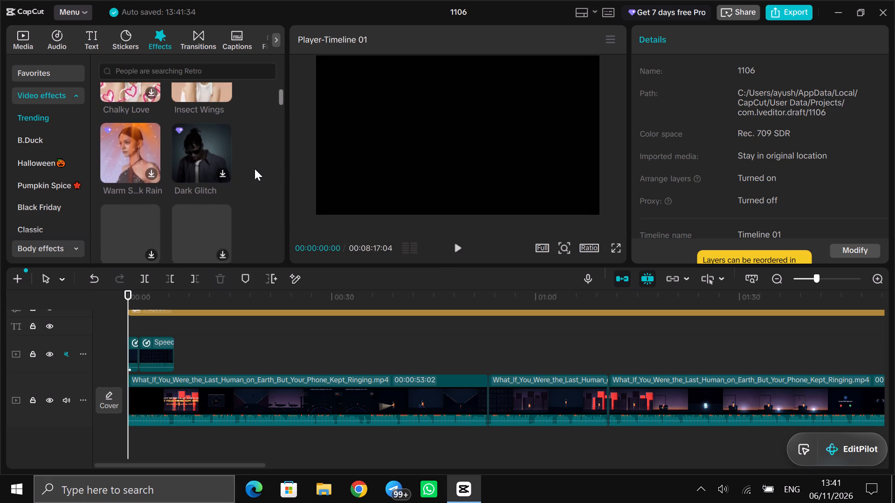
{"action": "scroll", "coordinate": [255, 169], "scroll_direction": "down", "scroll_amount": 2}
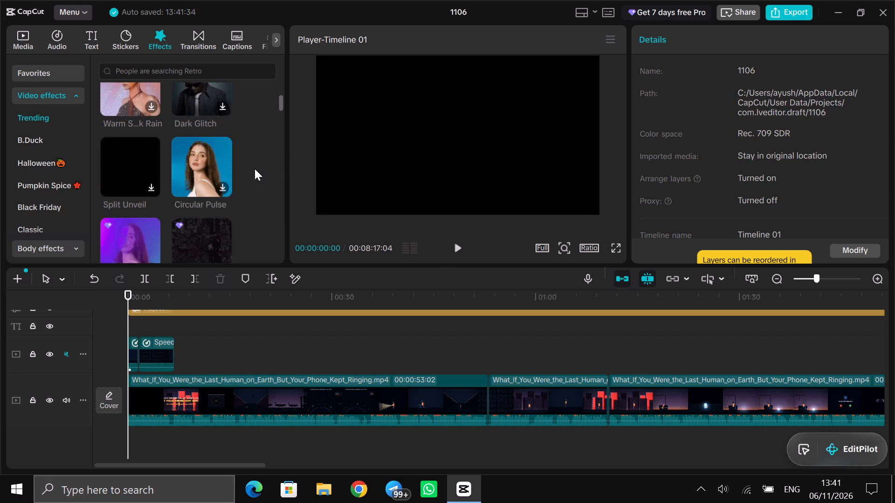
{"action": "scroll", "coordinate": [255, 169], "scroll_direction": "down", "scroll_amount": 1}
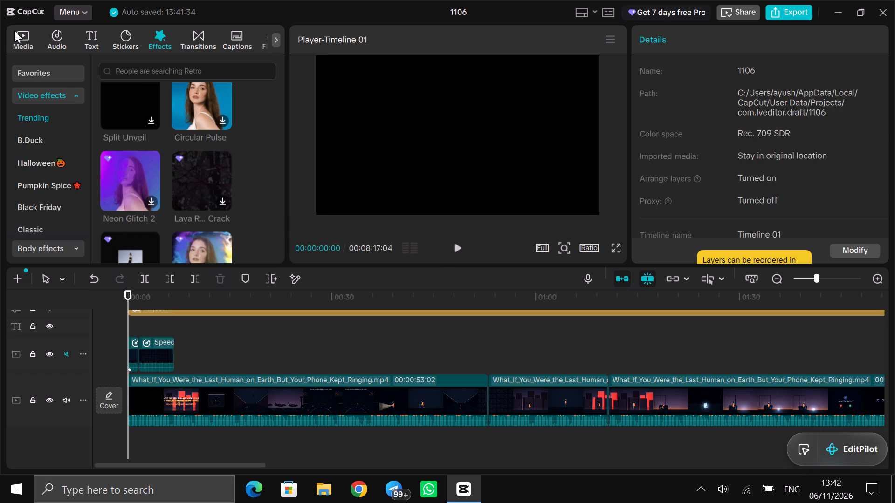
Add the second imported media clip, the dark gradient one, to a new track above the adjustment layer, starting about 8 seconds in.
{"action": "left_click", "coordinate": [57, 41]}
{"action": "left_click", "coordinate": [24, 40]}
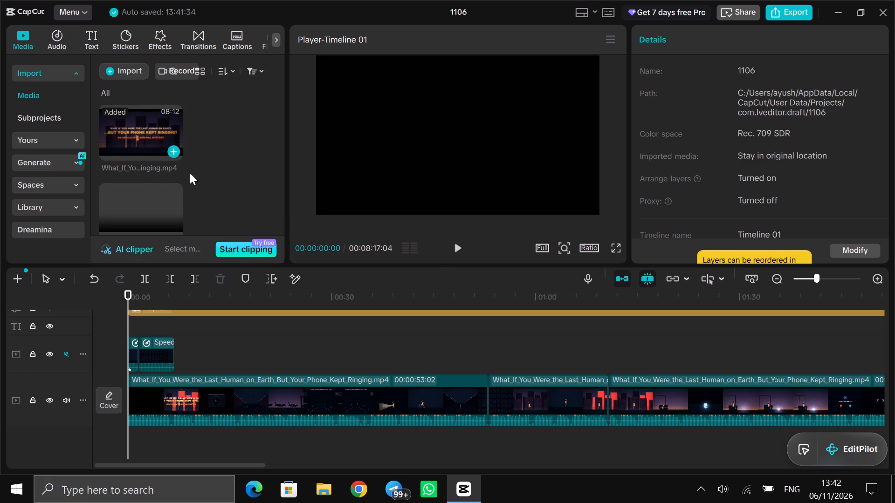
{"action": "left_click_drag", "start_coordinate": [141, 204], "coordinate": [212, 341]}
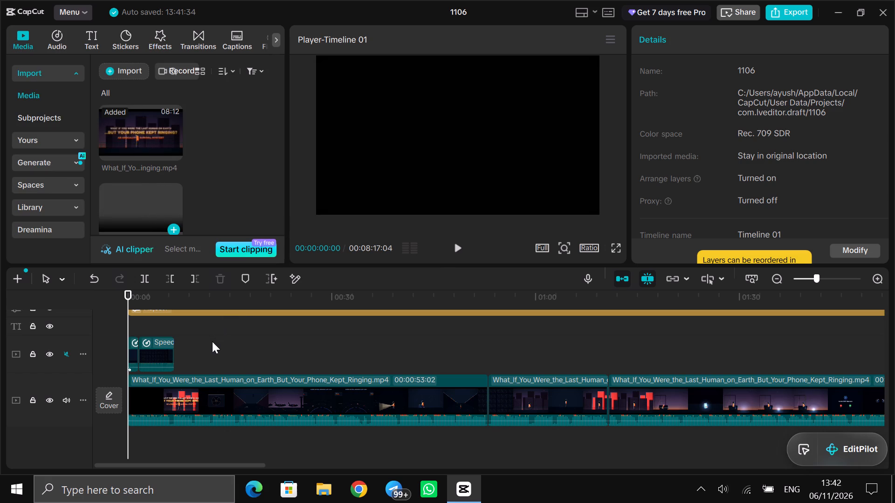
{"action": "left_click_drag", "start_coordinate": [212, 341], "coordinate": [181, 304]}
Extend the new dark gradient clip's start back to the beginning of the timeline at 00:00:00:00.
{"action": "left_click", "coordinate": [172, 289]}
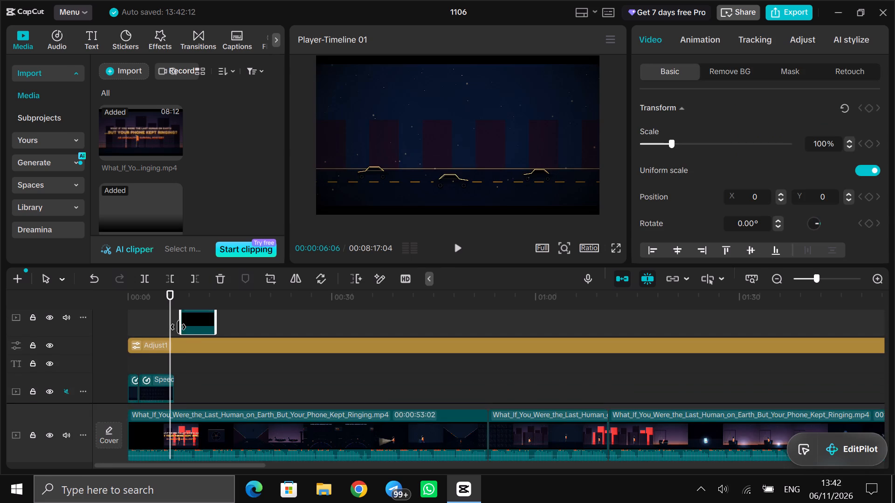
{"action": "left_click_drag", "start_coordinate": [181, 322], "coordinate": [116, 319]}
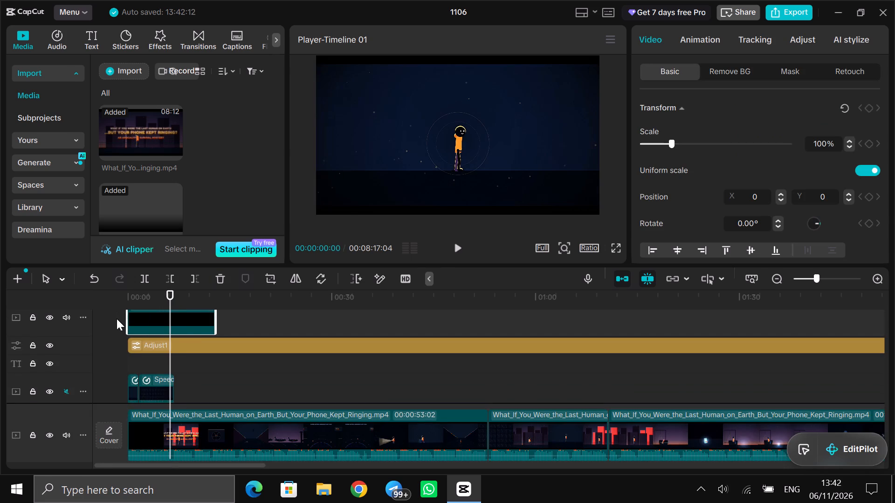
{"action": "scroll", "coordinate": [208, 368], "scroll_direction": "up", "scroll_amount": 1}
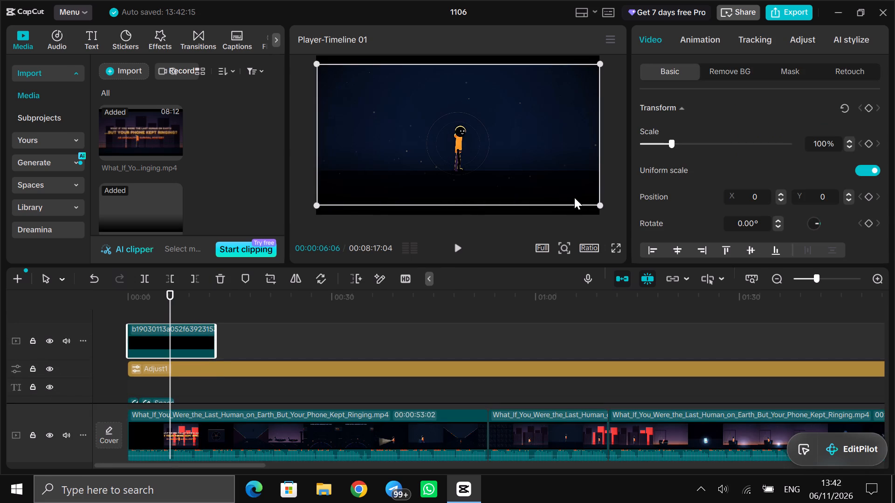
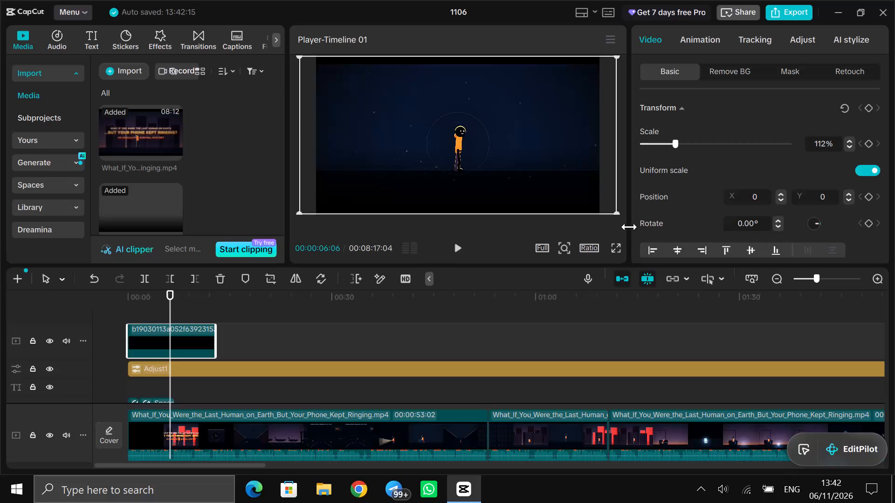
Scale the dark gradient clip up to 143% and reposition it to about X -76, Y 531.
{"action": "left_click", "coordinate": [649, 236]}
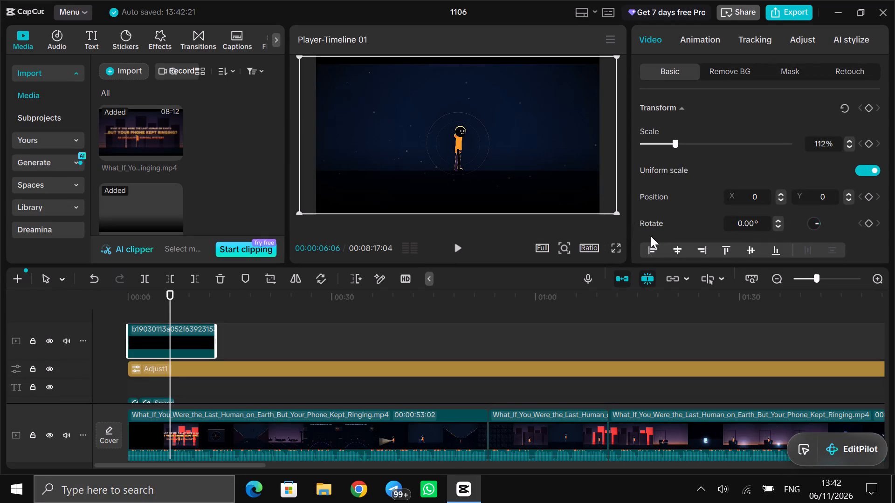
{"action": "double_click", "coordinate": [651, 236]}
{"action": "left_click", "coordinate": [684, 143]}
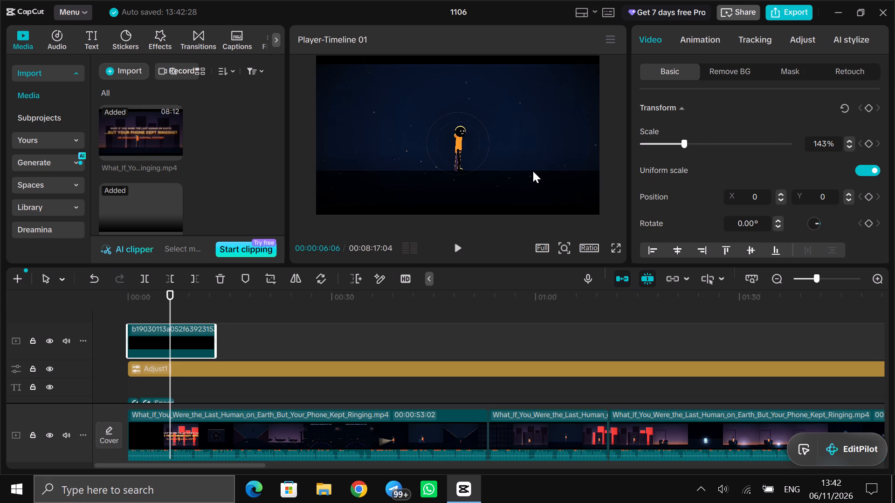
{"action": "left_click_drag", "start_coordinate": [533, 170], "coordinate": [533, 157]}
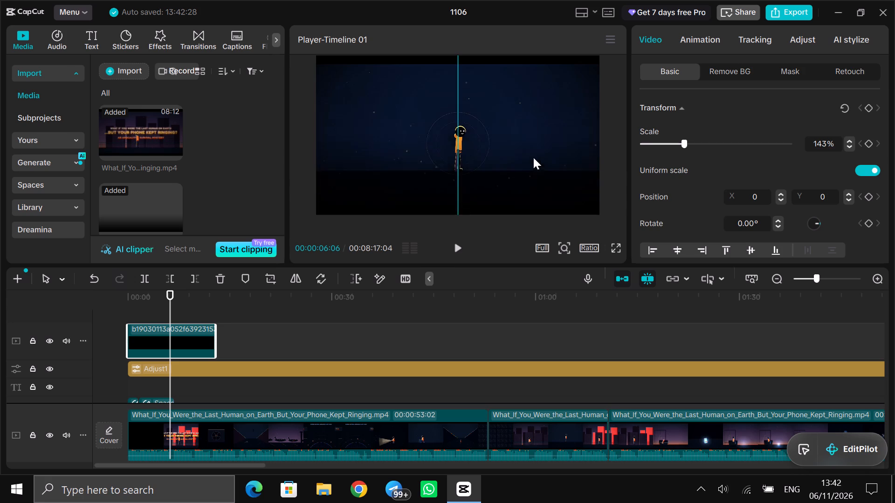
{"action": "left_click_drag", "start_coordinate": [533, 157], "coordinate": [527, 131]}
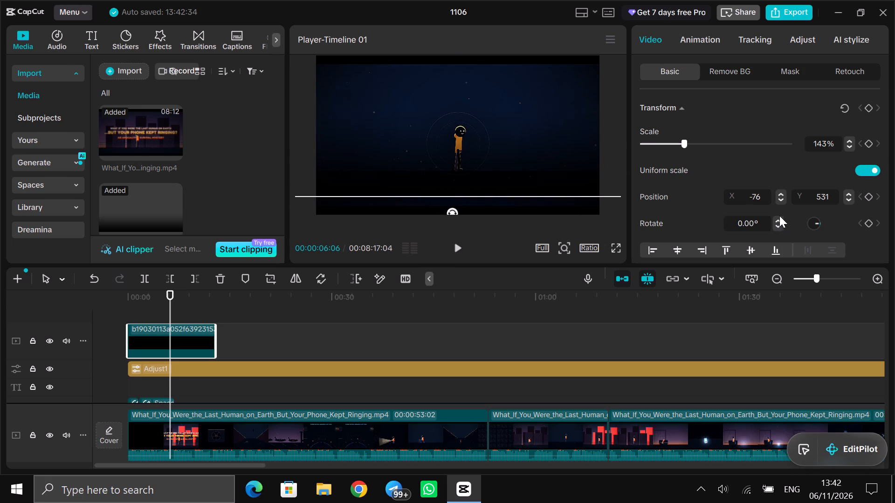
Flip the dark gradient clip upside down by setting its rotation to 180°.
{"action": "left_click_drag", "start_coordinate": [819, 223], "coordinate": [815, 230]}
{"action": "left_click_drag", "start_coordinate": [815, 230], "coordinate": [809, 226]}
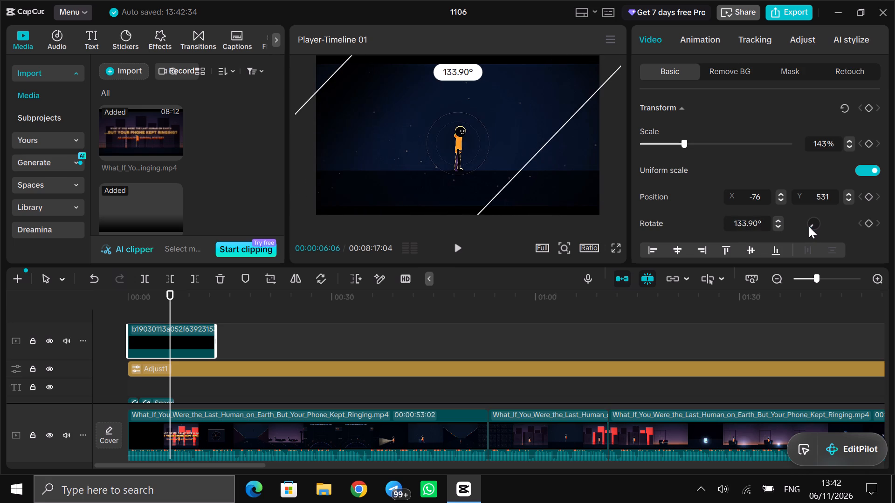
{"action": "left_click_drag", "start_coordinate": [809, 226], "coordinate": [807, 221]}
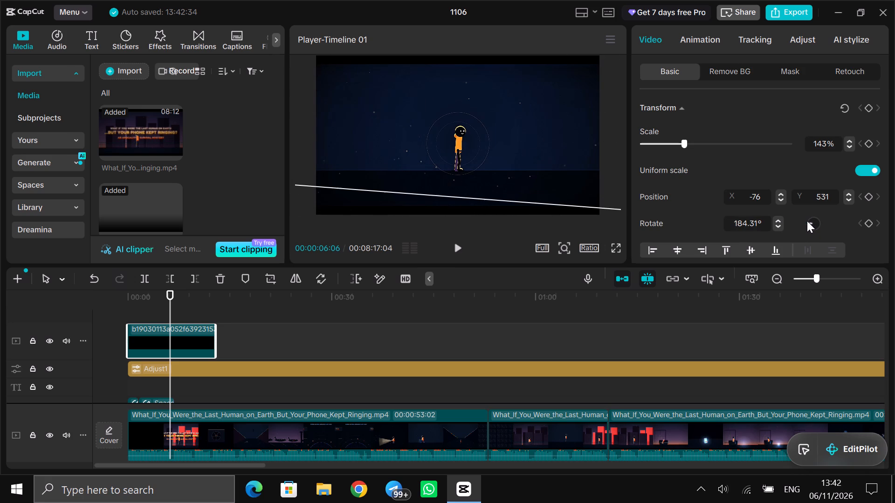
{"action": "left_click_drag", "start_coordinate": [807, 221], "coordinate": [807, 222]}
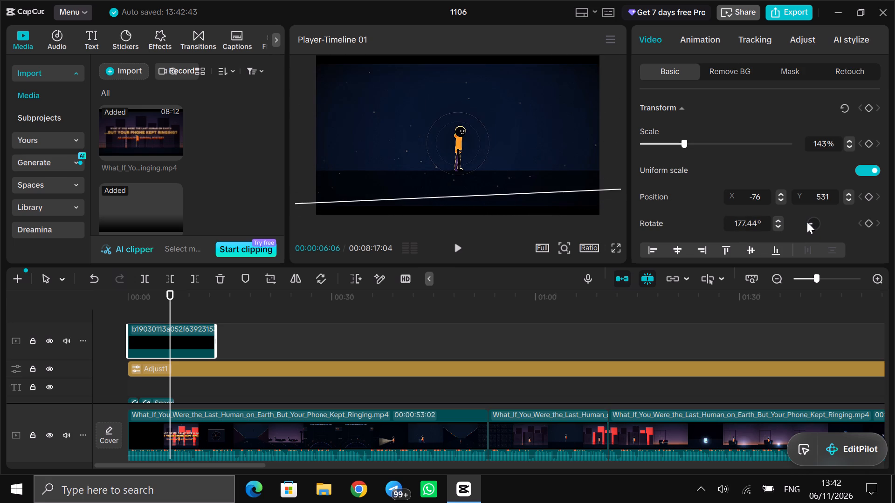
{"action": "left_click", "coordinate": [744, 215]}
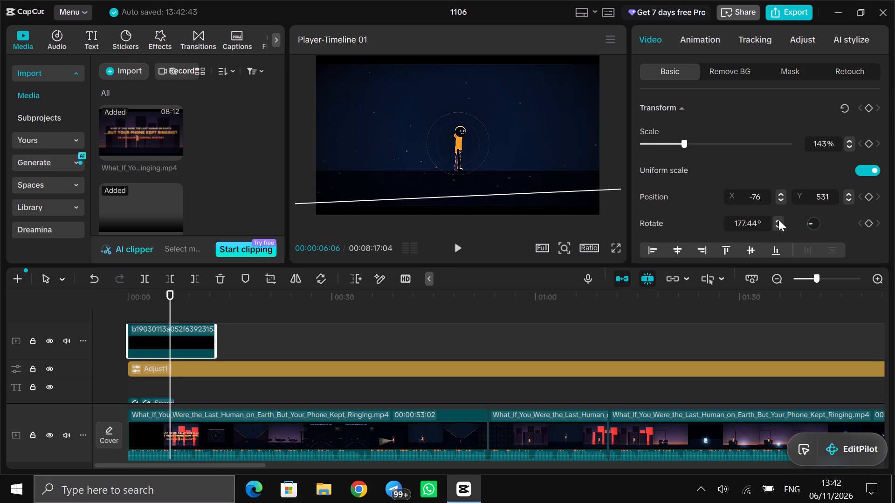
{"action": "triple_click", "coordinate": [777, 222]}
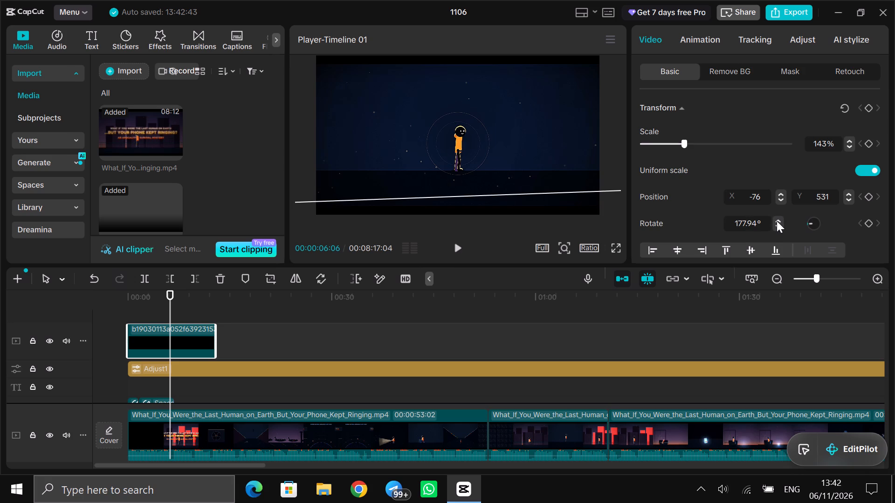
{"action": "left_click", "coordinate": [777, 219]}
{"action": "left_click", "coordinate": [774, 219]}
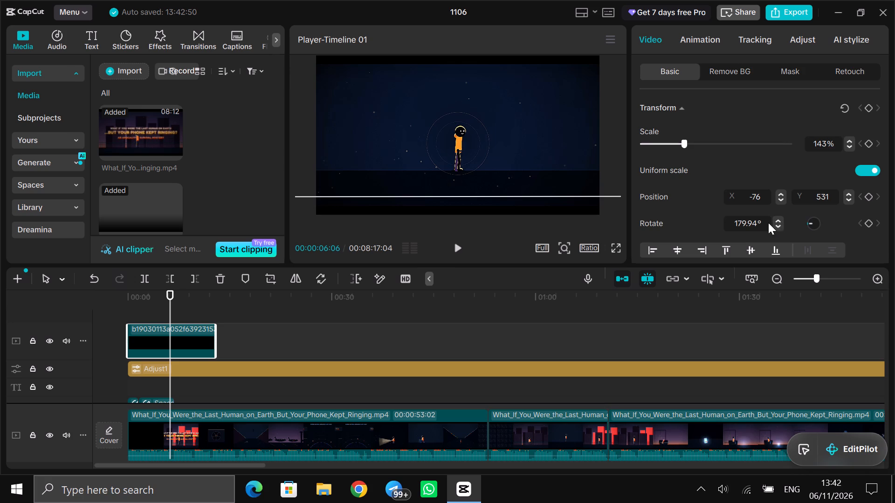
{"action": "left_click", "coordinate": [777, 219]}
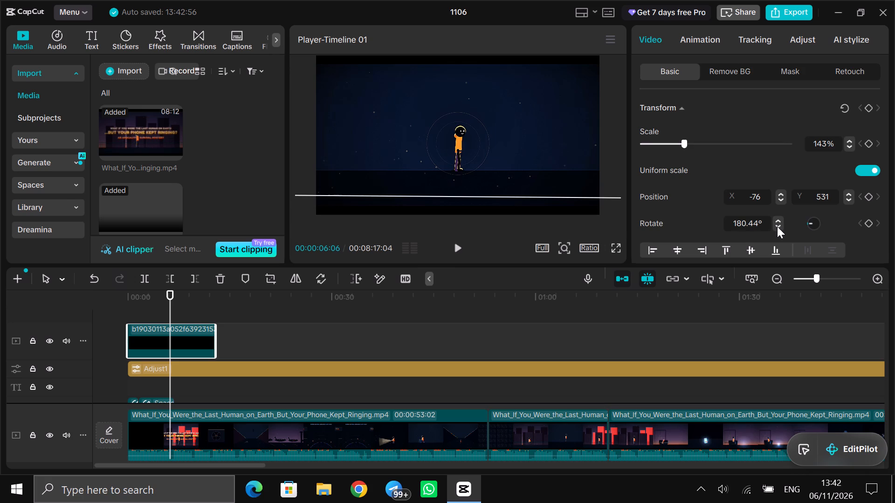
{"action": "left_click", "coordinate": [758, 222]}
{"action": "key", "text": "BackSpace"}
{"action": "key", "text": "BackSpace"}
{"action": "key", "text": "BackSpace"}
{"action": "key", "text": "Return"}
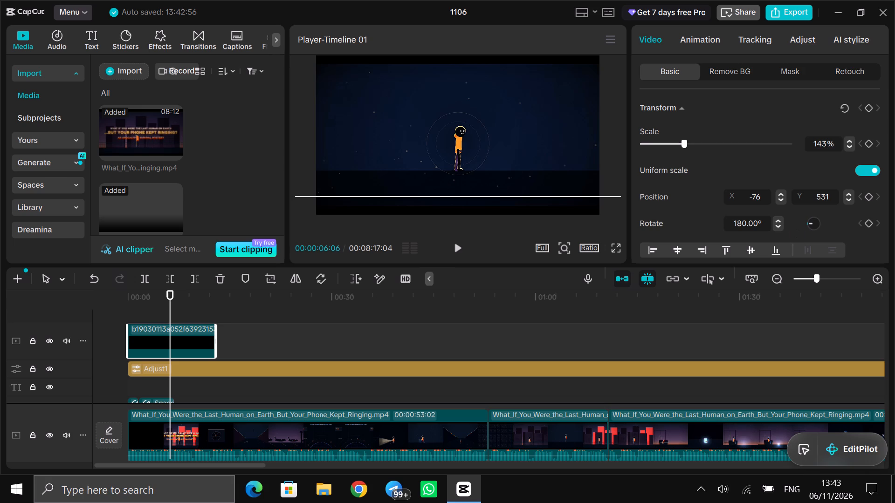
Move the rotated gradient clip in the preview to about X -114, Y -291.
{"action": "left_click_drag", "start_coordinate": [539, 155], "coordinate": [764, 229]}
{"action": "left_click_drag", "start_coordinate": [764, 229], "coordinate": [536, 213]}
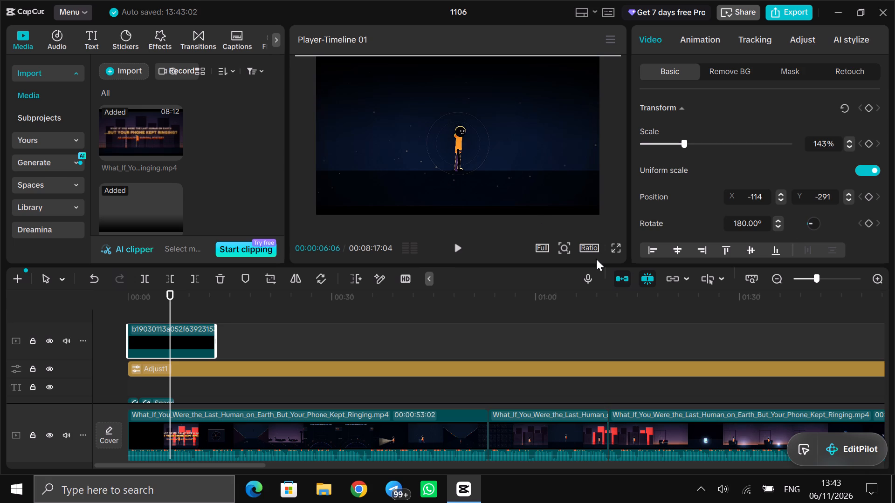
Play the opening full screen from 00:00:06:06 to check how the gradient overlay looks.
{"action": "left_click", "coordinate": [617, 252]}
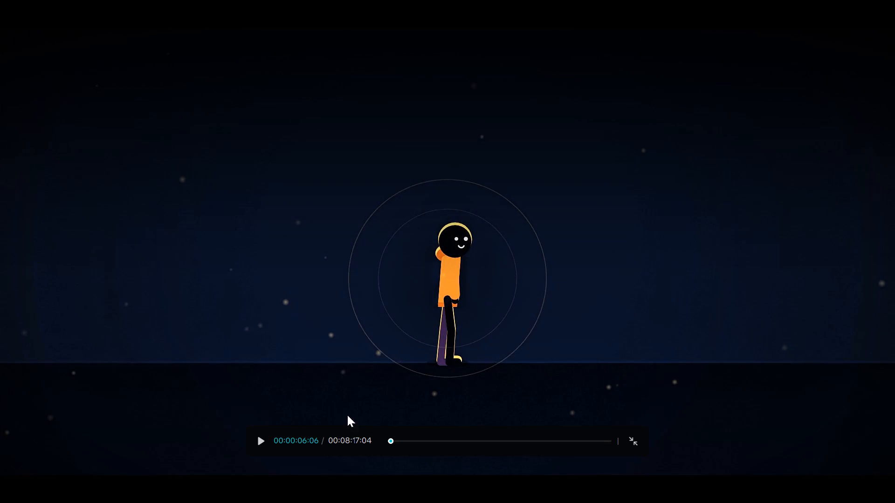
{"action": "left_click", "coordinate": [259, 438]}
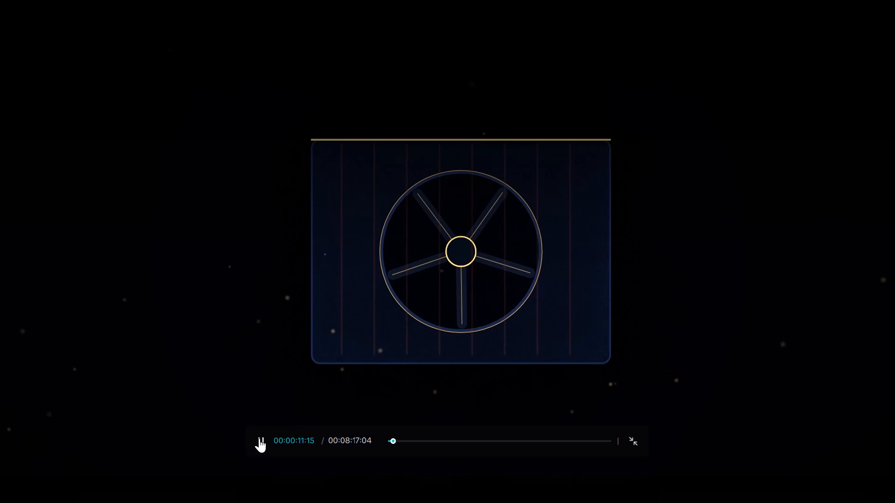
{"action": "left_click", "coordinate": [259, 438]}
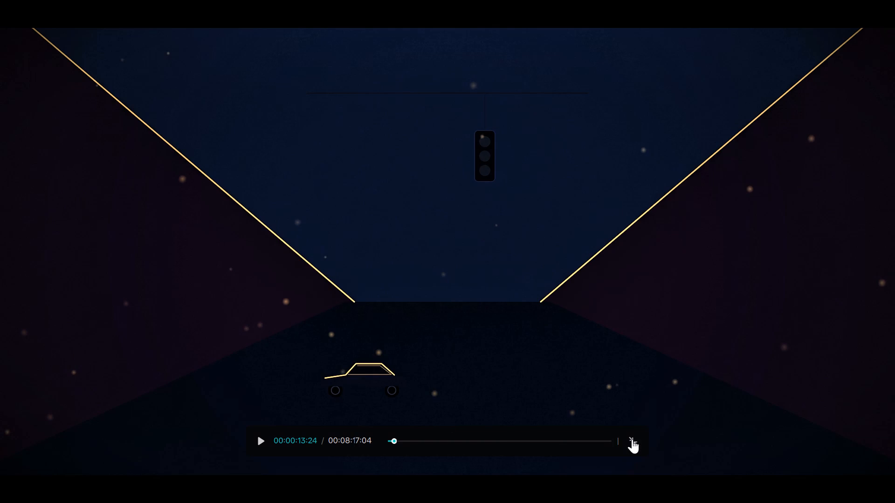
{"action": "left_click", "coordinate": [635, 439]}
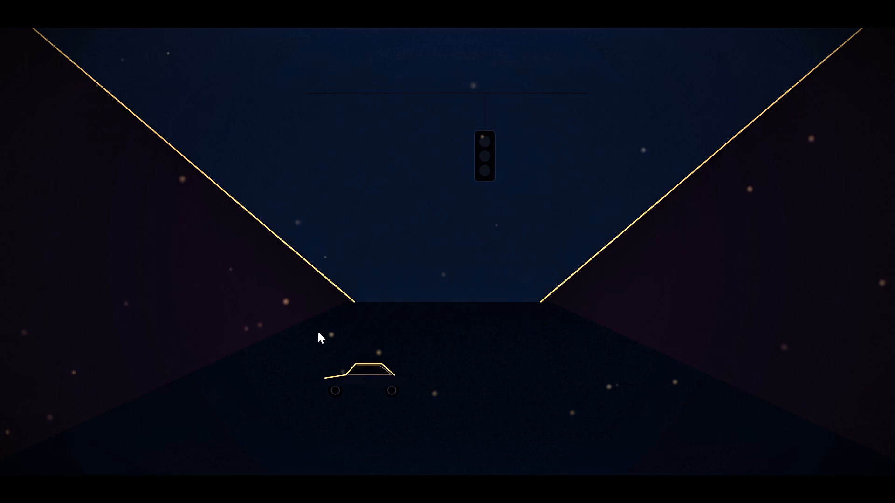
Extend the dark gradient clip's end so it lasts about 30 seconds, 00:00:30:13.
{"action": "left_click_drag", "start_coordinate": [215, 340], "coordinate": [331, 336]}
Play the video briefly from 00:00:26:11 to check the gradient over the orbital surveillance scene.
{"action": "left_click", "coordinate": [465, 249]}
{"action": "left_click", "coordinate": [339, 317]}
{"action": "left_click", "coordinate": [308, 308]}
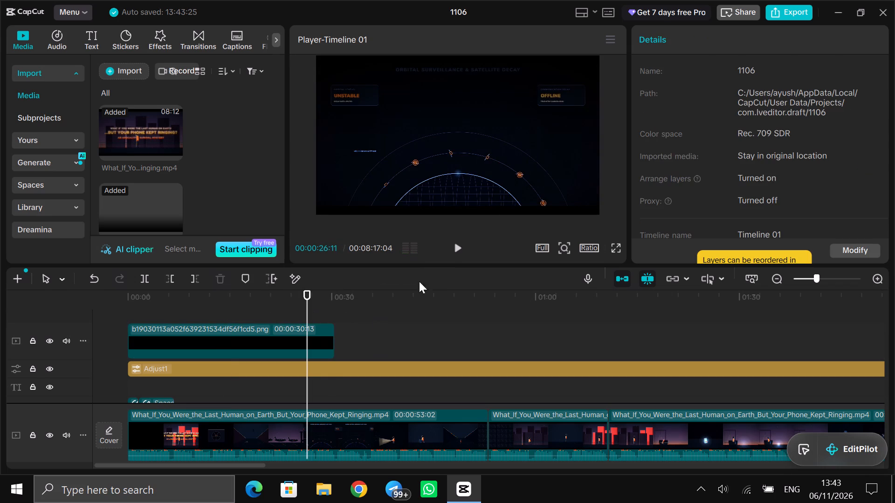
{"action": "left_click", "coordinate": [453, 250]}
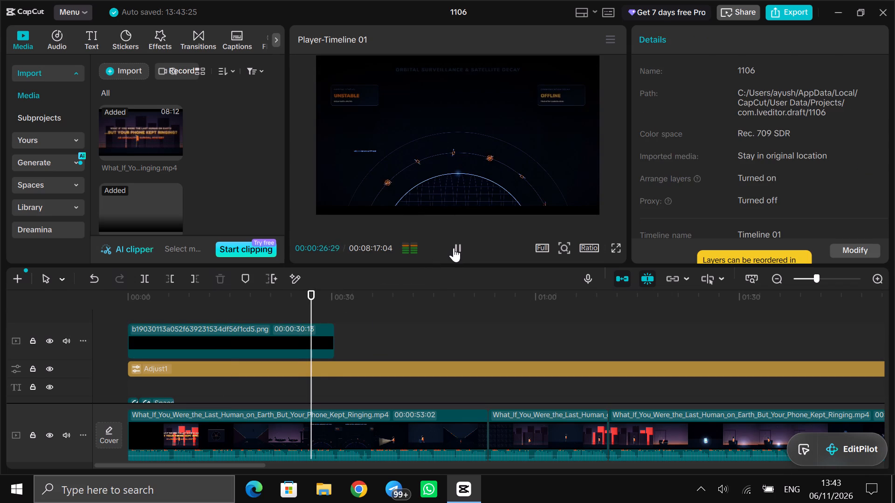
{"action": "left_click", "coordinate": [453, 248]}
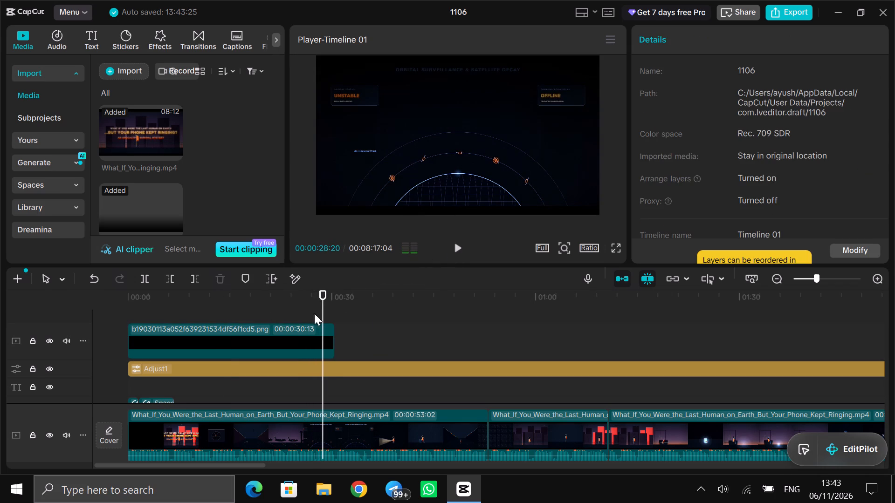
Scale the dark gradient clip down to 83% and reposition it to about X 123, Y -205.
{"action": "left_click", "coordinate": [295, 337]}
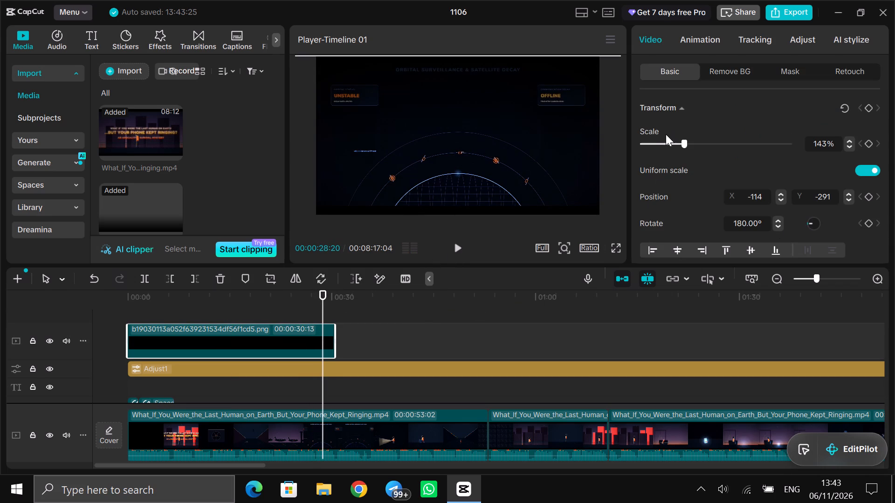
{"action": "left_click", "coordinate": [667, 146]}
{"action": "left_click_drag", "start_coordinate": [486, 175], "coordinate": [509, 174]}
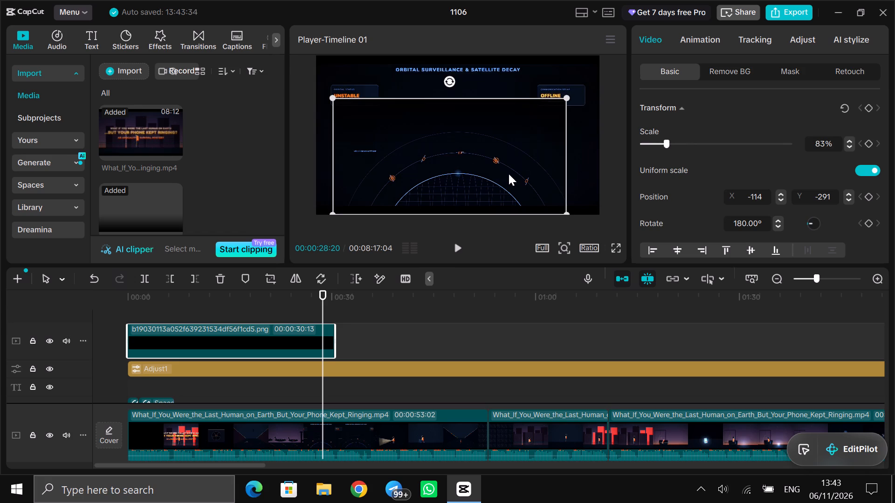
{"action": "left_click_drag", "start_coordinate": [509, 174], "coordinate": [503, 168]}
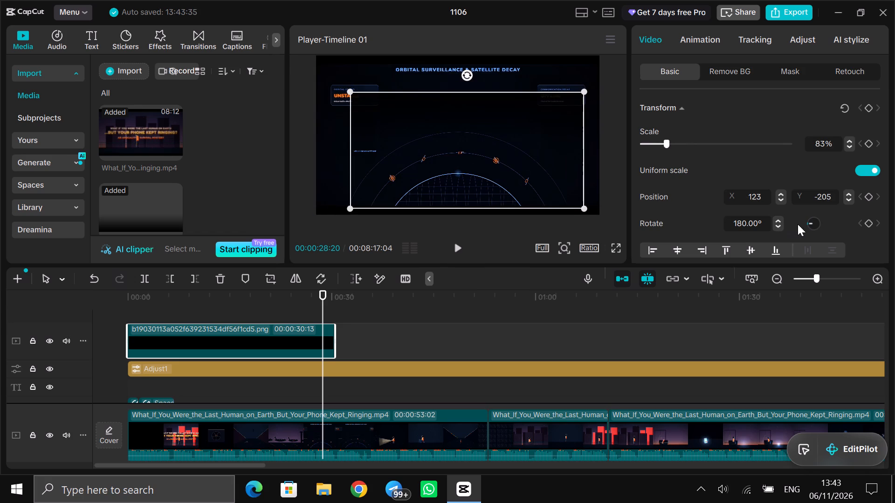
Set the dark gradient clip's rotation to 0°.
{"action": "left_click_drag", "start_coordinate": [808, 222], "coordinate": [808, 218]}
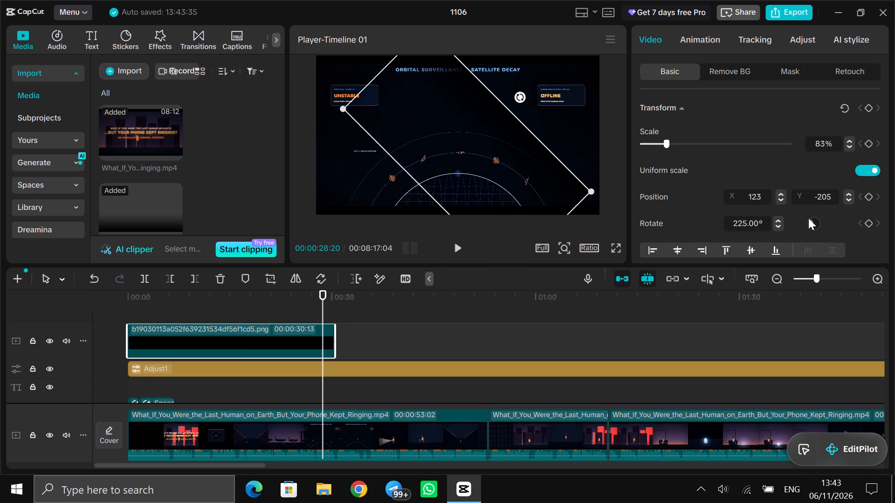
{"action": "left_click_drag", "start_coordinate": [808, 218], "coordinate": [823, 217]}
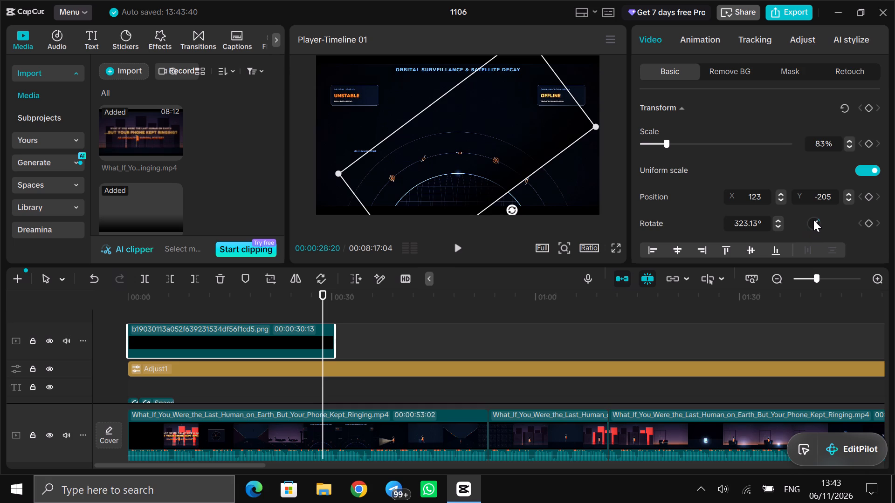
{"action": "left_click_drag", "start_coordinate": [816, 220], "coordinate": [799, 218]}
{"action": "left_click", "coordinate": [813, 226]}
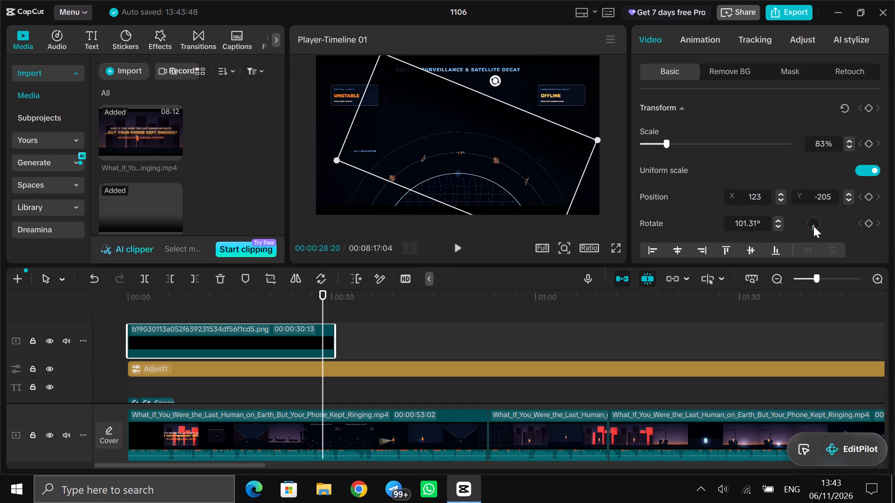
{"action": "left_click", "coordinate": [814, 226]}
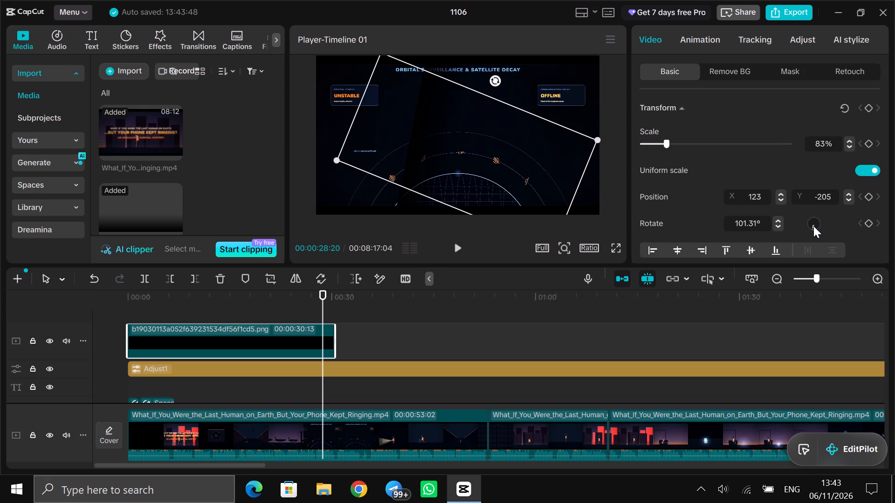
{"action": "left_click", "coordinate": [817, 227]}
{"action": "left_click", "coordinate": [819, 227]}
{"action": "left_click", "coordinate": [821, 223]}
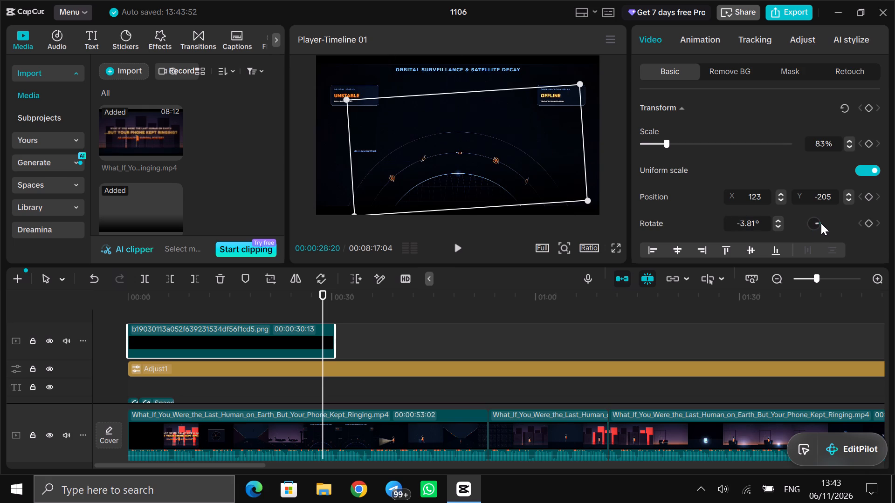
{"action": "left_click", "coordinate": [821, 223]}
{"action": "left_click", "coordinate": [820, 224]}
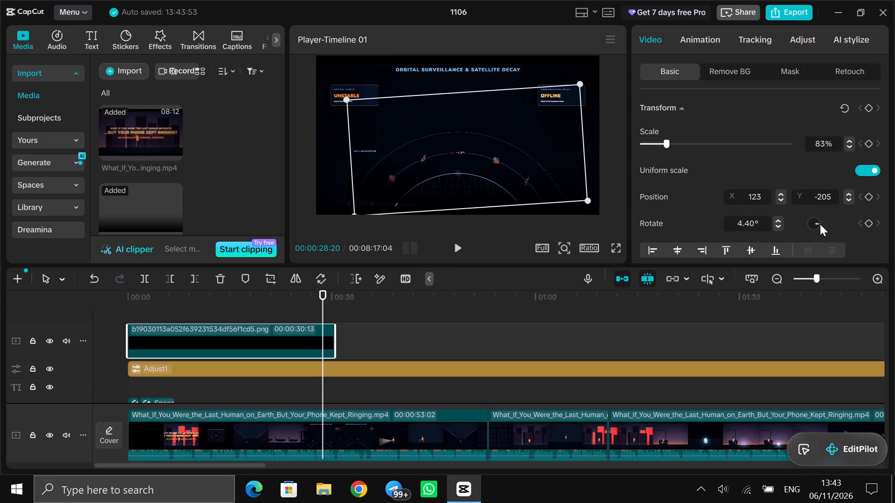
{"action": "left_click", "coordinate": [820, 224]}
{"action": "left_click", "coordinate": [820, 221]}
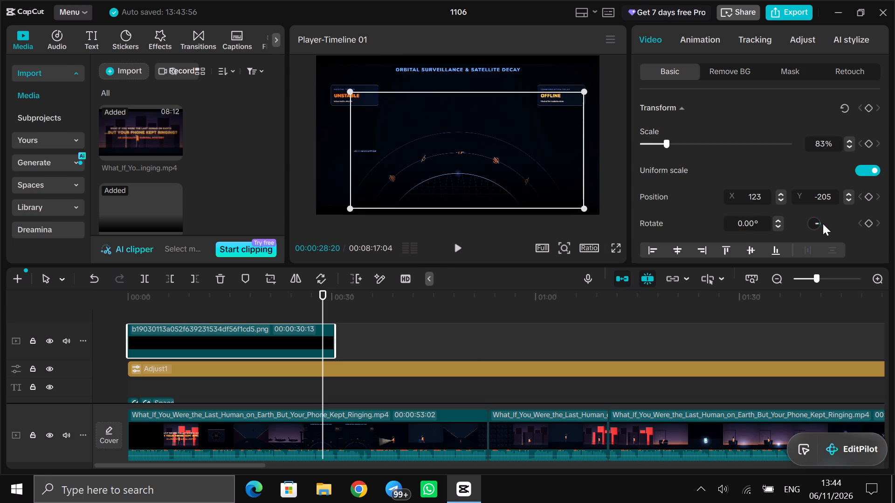
Reposition the dark gradient clip in the frame to about X 0, Y -63, centred horizontally.
{"action": "left_click_drag", "start_coordinate": [552, 169], "coordinate": [540, 117]}
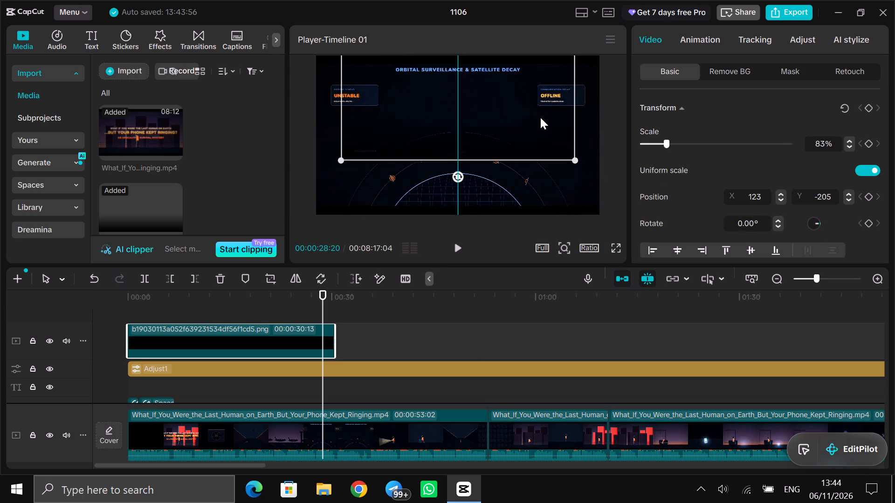
{"action": "left_click_drag", "start_coordinate": [540, 117], "coordinate": [550, 192]}
{"action": "left_click_drag", "start_coordinate": [550, 190], "coordinate": [550, 185]}
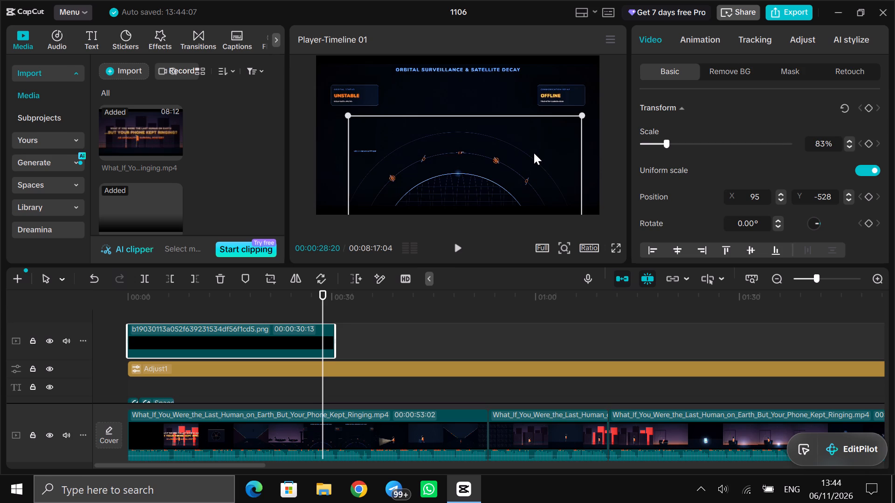
{"action": "left_click_drag", "start_coordinate": [534, 153], "coordinate": [525, 135]}
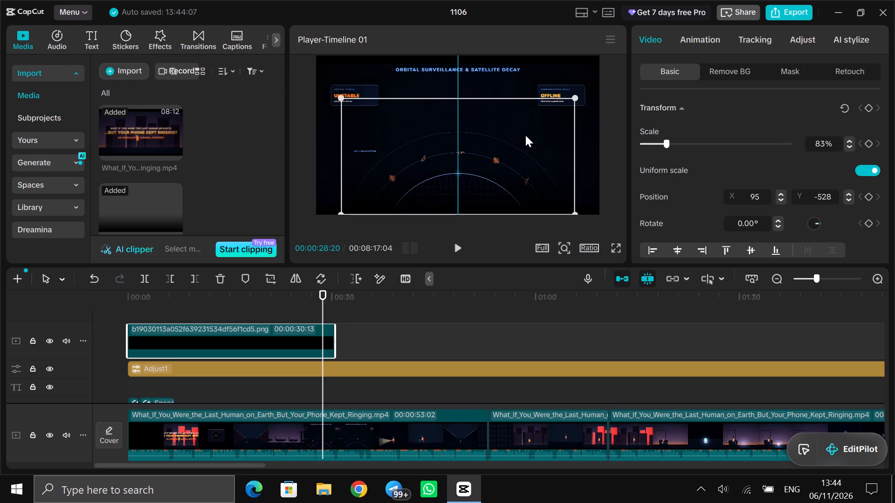
{"action": "left_click_drag", "start_coordinate": [525, 135], "coordinate": [525, 121]}
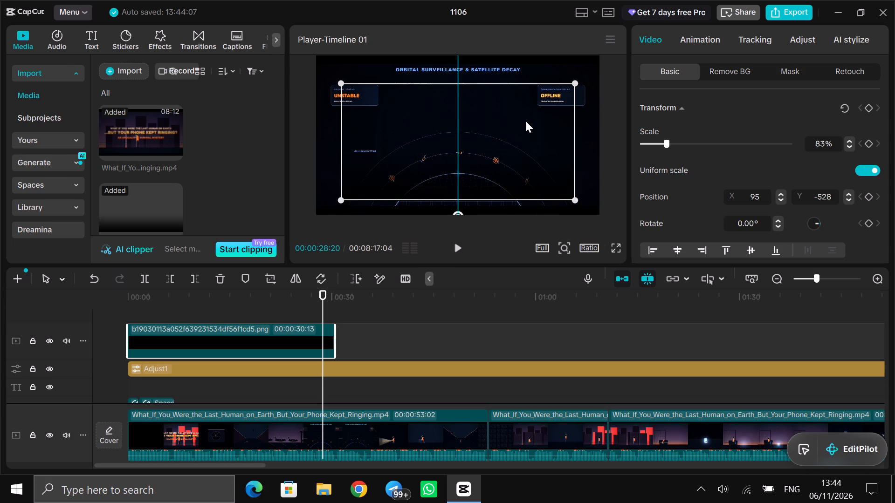
{"action": "left_click_drag", "start_coordinate": [525, 121], "coordinate": [525, 118]}
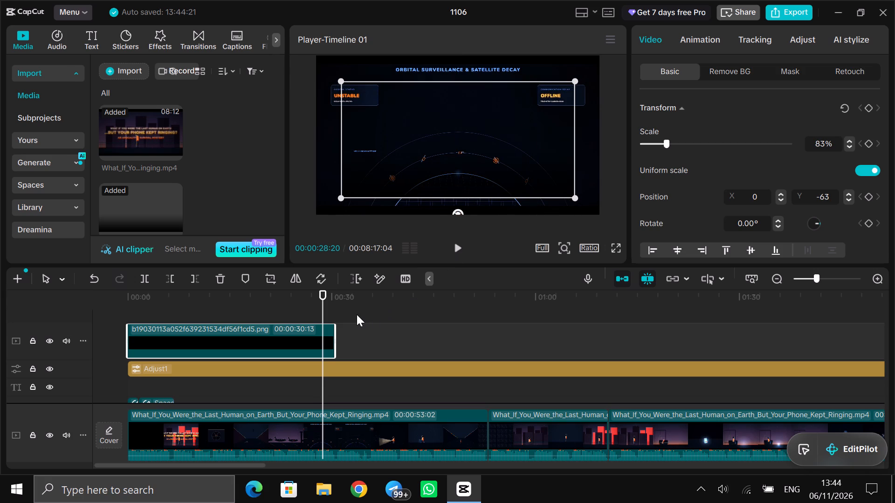
Trim off the end of the dark gradient clip at 00:00:30:00.
{"action": "left_click", "coordinate": [335, 310]}
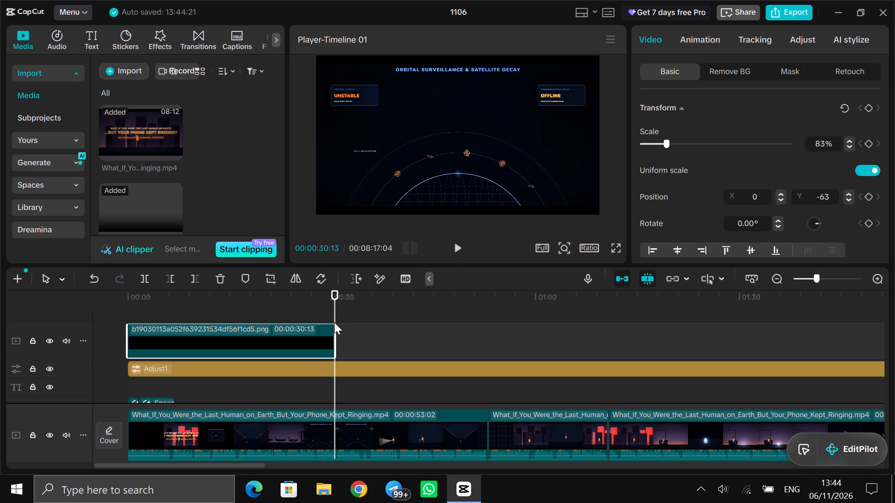
{"action": "key", "text": "Left"}
{"action": "key", "text": "Left"}
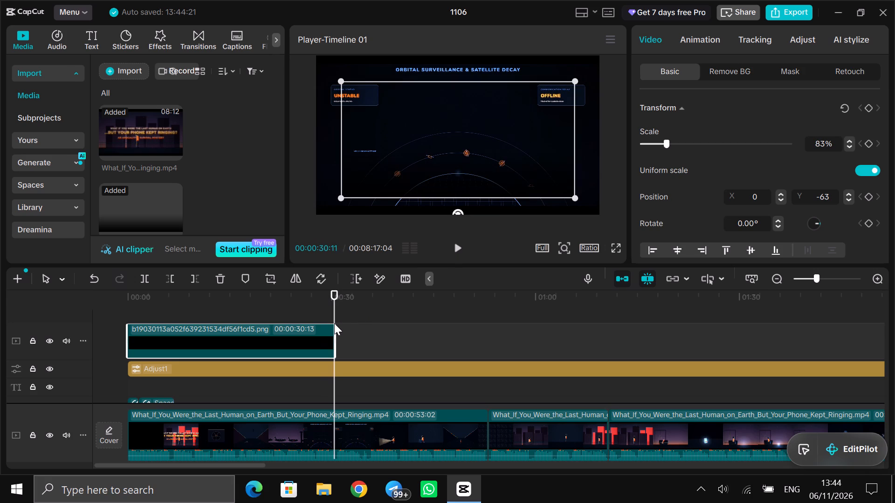
{"action": "key", "text": "Left"}
{"action": "key", "text": "Left"}
{"action": "key", "text": "Left"}
{"action": "key", "text": "Left"}
{"action": "key", "text": "Left"}
{"action": "key", "text": "Left"}
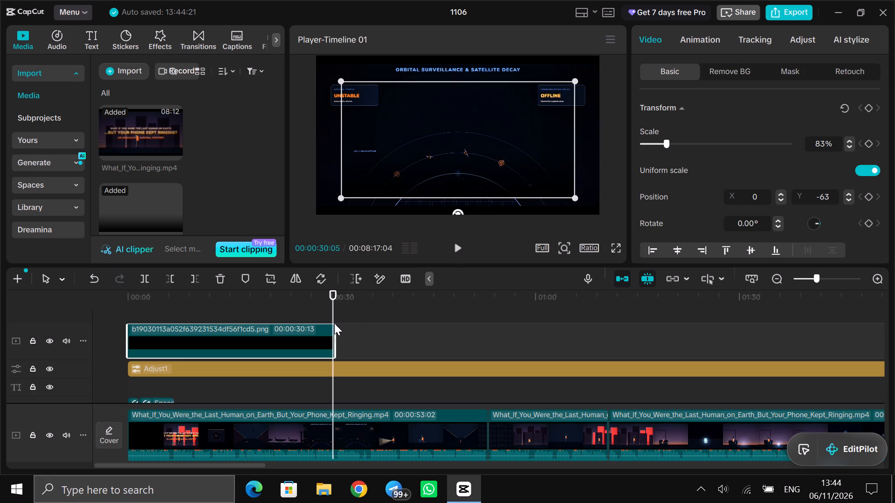
{"action": "key", "text": "Left"}
{"action": "key", "text": "Left"}
{"action": "key", "text": "Left"}
{"action": "key", "text": "Left"}
{"action": "key", "text": "Left"}
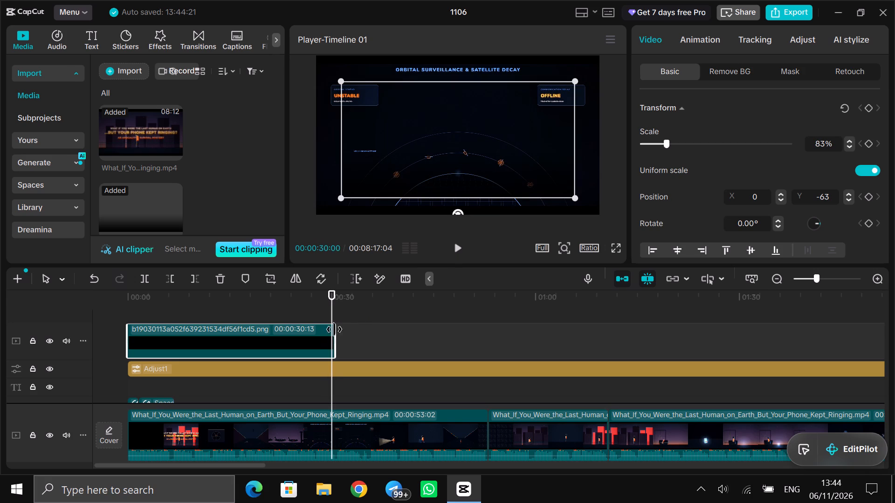
{"action": "left_click", "coordinate": [331, 333]}
{"action": "left_click", "coordinate": [195, 276]}
{"action": "left_click_drag", "start_coordinate": [333, 307], "coordinate": [195, 276]}
{"action": "left_click_drag", "start_coordinate": [195, 276], "coordinate": [321, 301]}
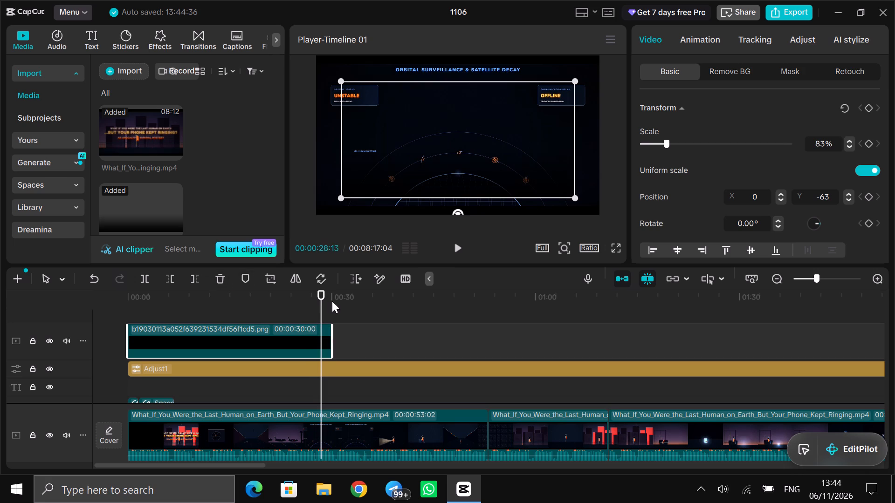
Split the dark gradient clip at 00:00:15:00.
{"action": "left_click", "coordinate": [331, 301]}
{"action": "left_click_drag", "start_coordinate": [330, 301], "coordinate": [265, 288]}
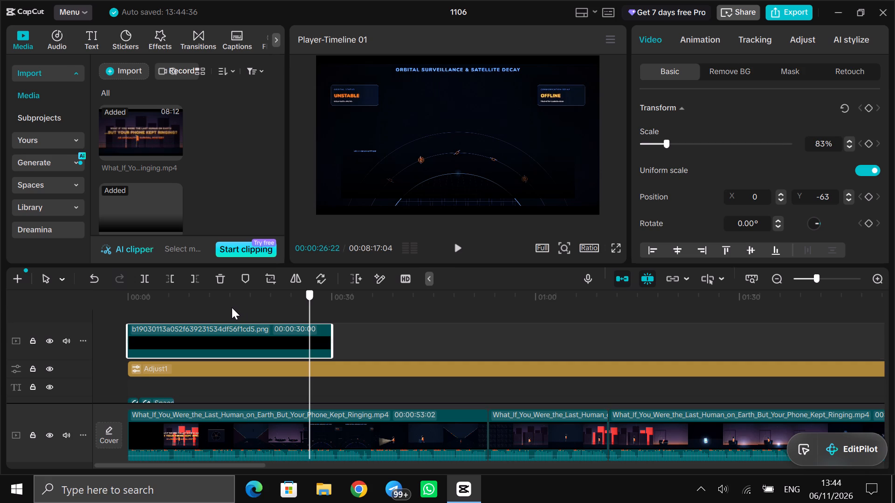
{"action": "left_click", "coordinate": [231, 307]}
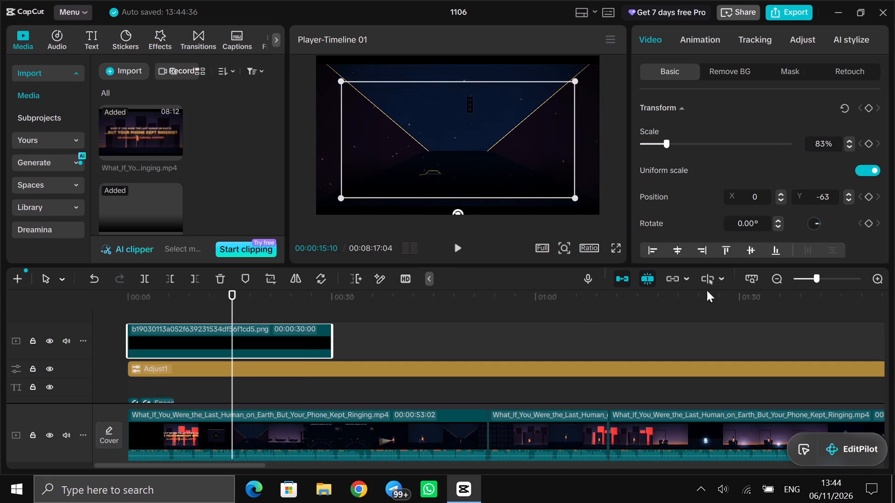
{"action": "key", "text": "Left"}
{"action": "key", "text": "Left"}
{"action": "key", "text": "Left"}
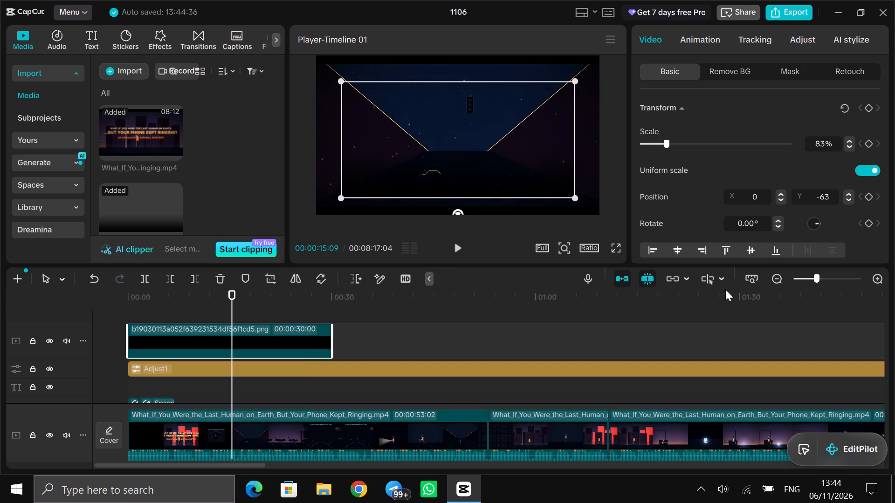
{"action": "key", "text": "Left"}
{"action": "key", "text": "Left"}
{"action": "key", "text": "Left"}
{"action": "key", "text": "Left"}
{"action": "key", "text": "Left"}
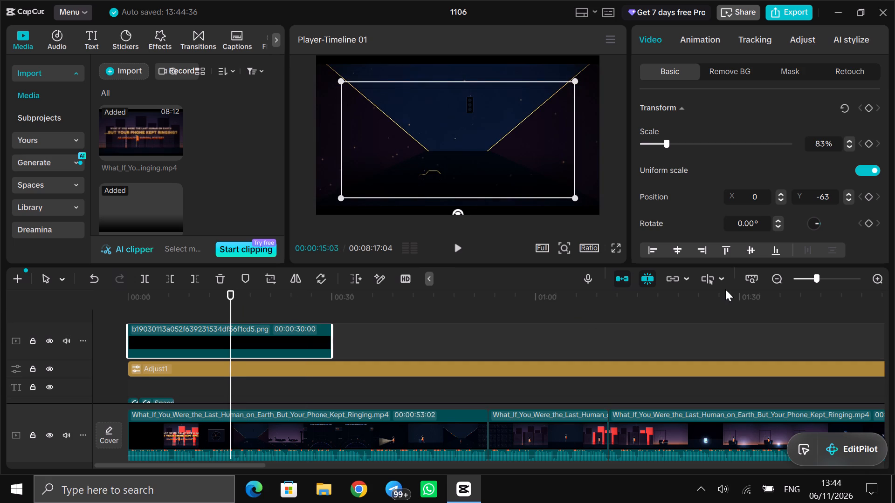
{"action": "key", "text": "Left"}
{"action": "key", "text": "Left"}
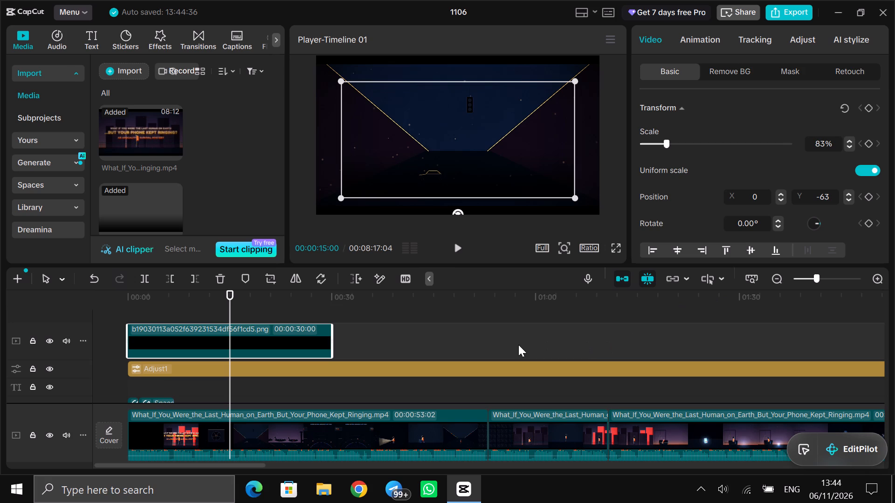
{"action": "left_click", "coordinate": [145, 280]}
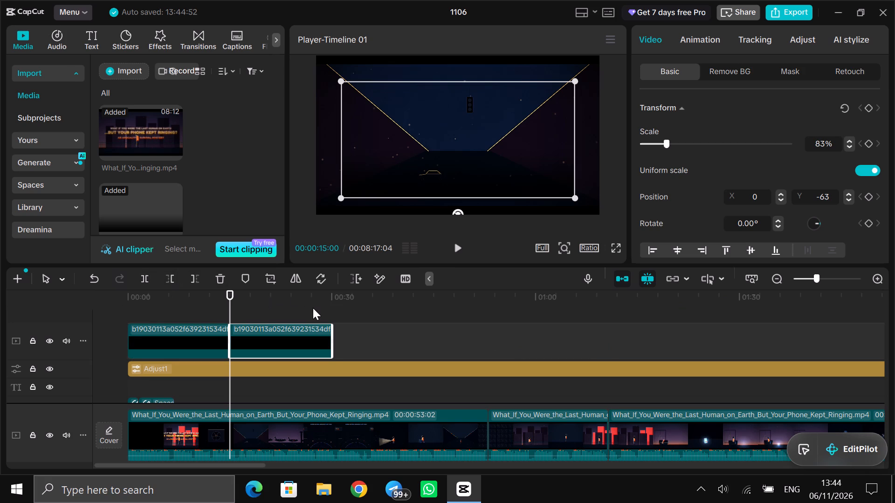
Move the second half of the split gradient clip to the end of the video, aligning its end with the main clip's end.
{"action": "left_click", "coordinate": [809, 282]}
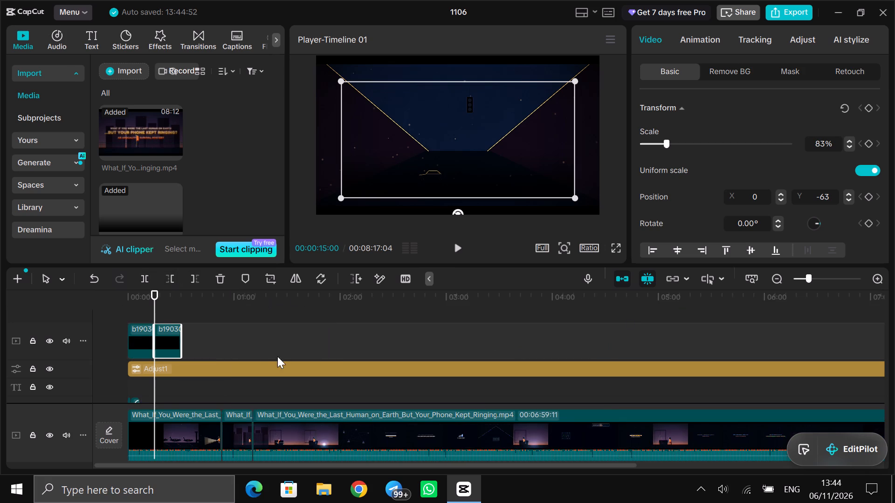
{"action": "left_click_drag", "start_coordinate": [165, 339], "coordinate": [894, 305]}
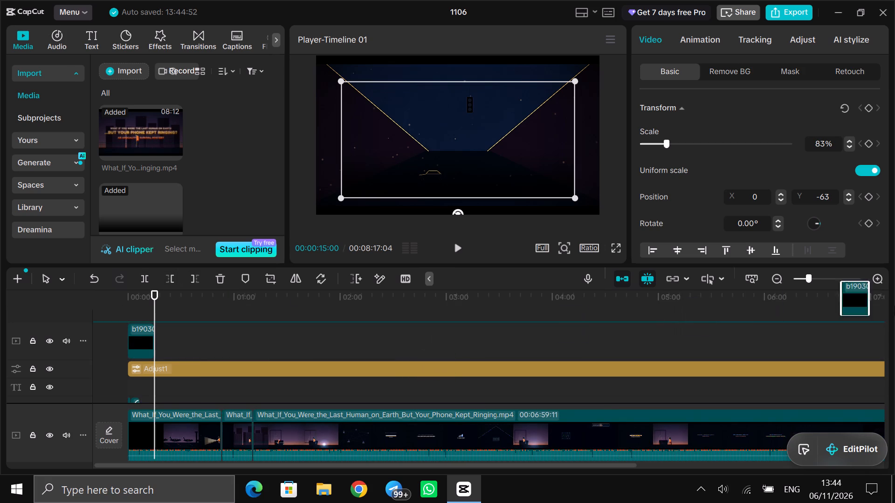
{"action": "left_click_drag", "start_coordinate": [894, 305], "coordinate": [894, 319]}
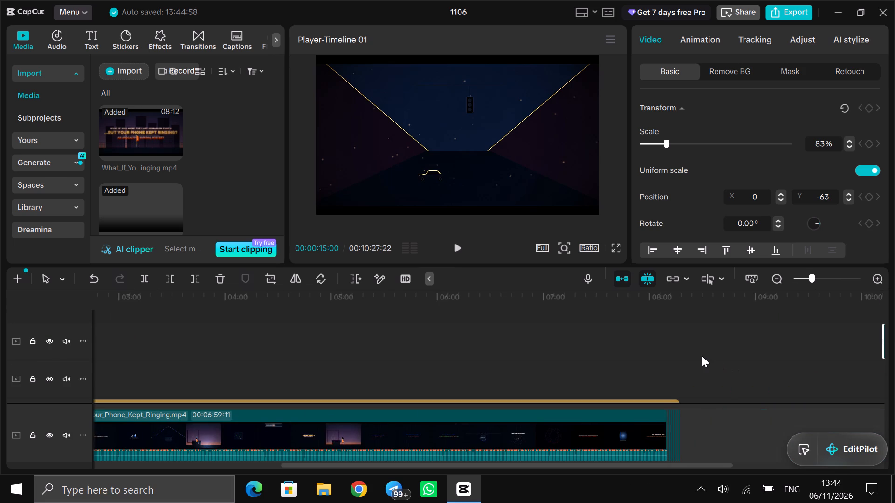
{"action": "scroll", "coordinate": [702, 355], "scroll_direction": "down", "scroll_amount": 3}
{"action": "left_click", "coordinate": [806, 281]}
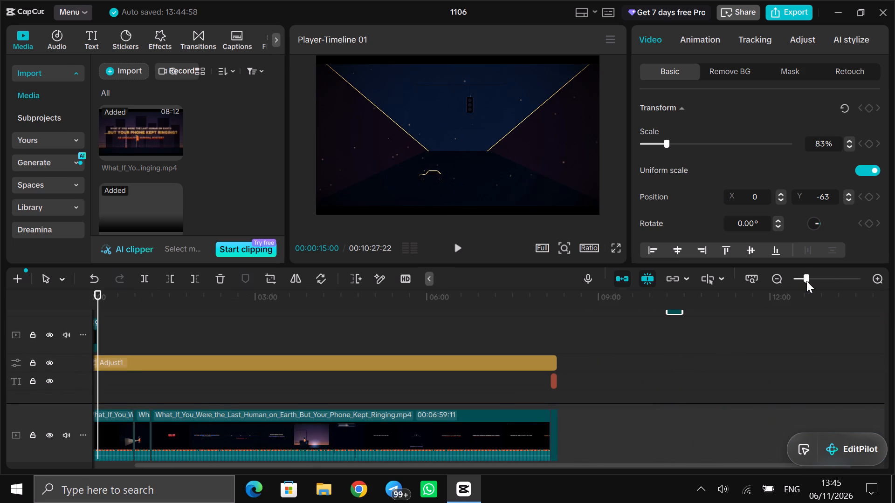
{"action": "scroll", "coordinate": [790, 354], "scroll_direction": "up", "scroll_amount": 2}
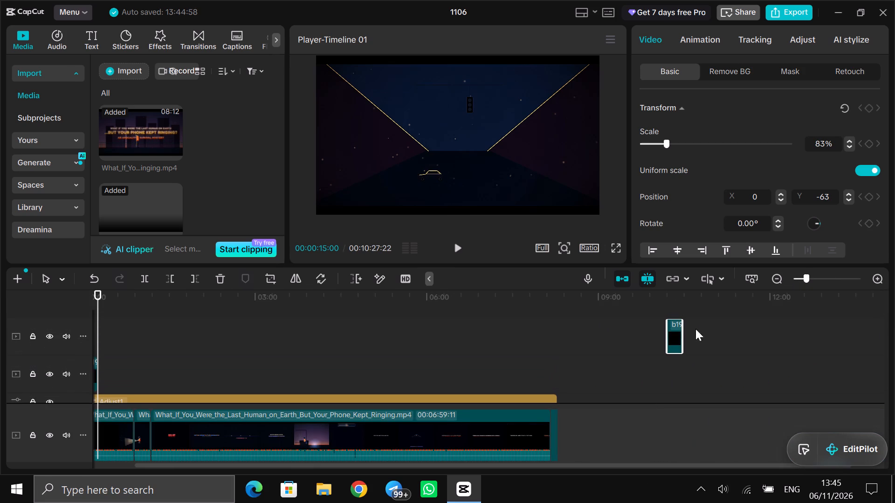
{"action": "left_click_drag", "start_coordinate": [674, 329], "coordinate": [535, 351]}
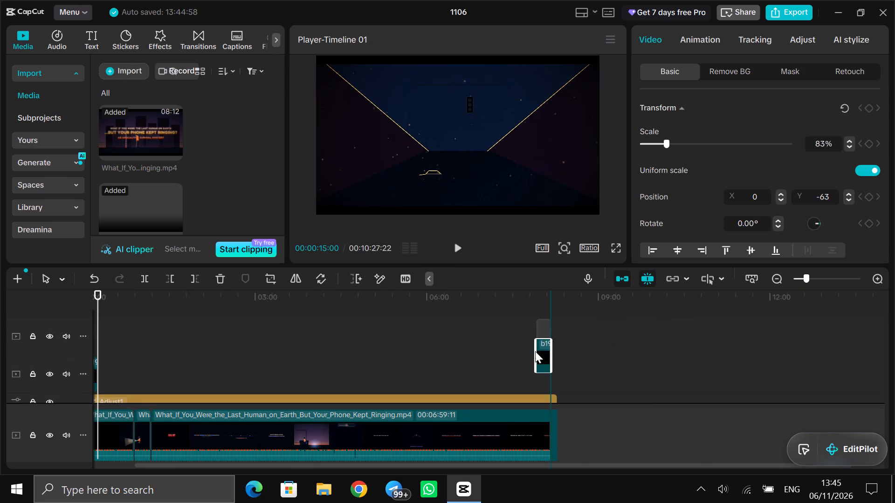
{"action": "left_click_drag", "start_coordinate": [535, 351], "coordinate": [548, 352]}
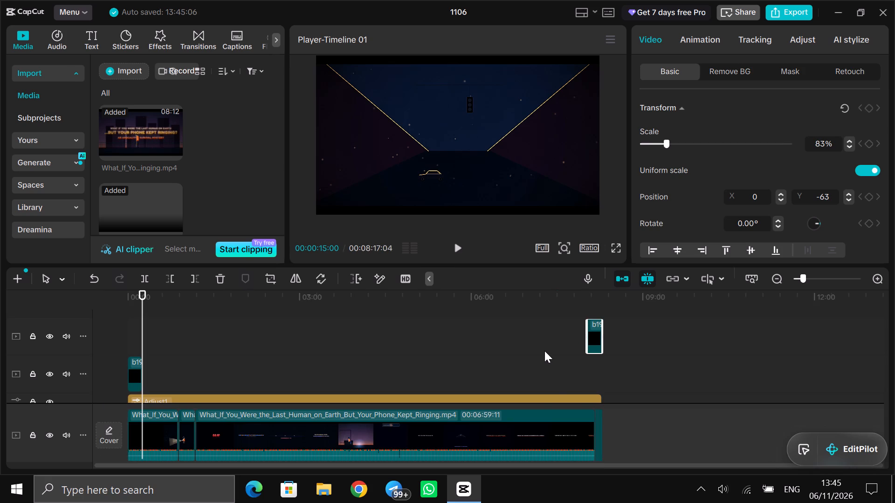
{"action": "scroll", "coordinate": [544, 351], "scroll_direction": "down", "scroll_amount": 1}
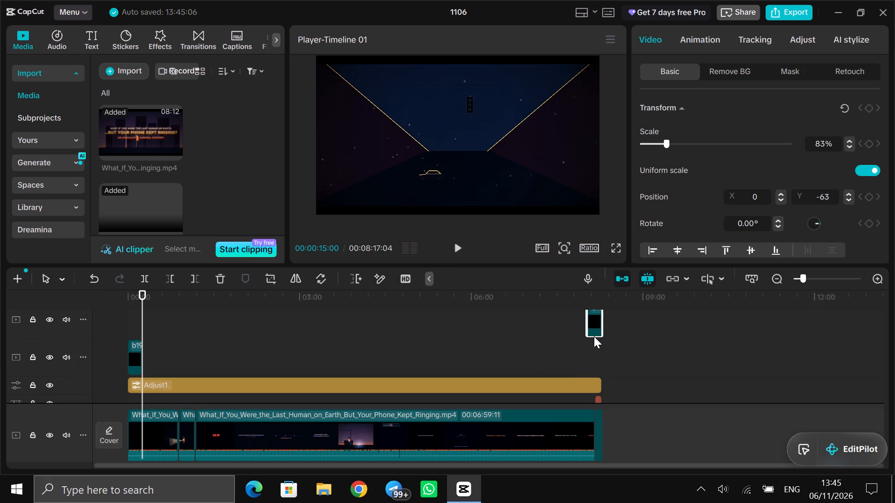
{"action": "left_click", "coordinate": [593, 336]}
{"action": "scroll", "coordinate": [593, 331], "scroll_direction": "up", "scroll_amount": 2}
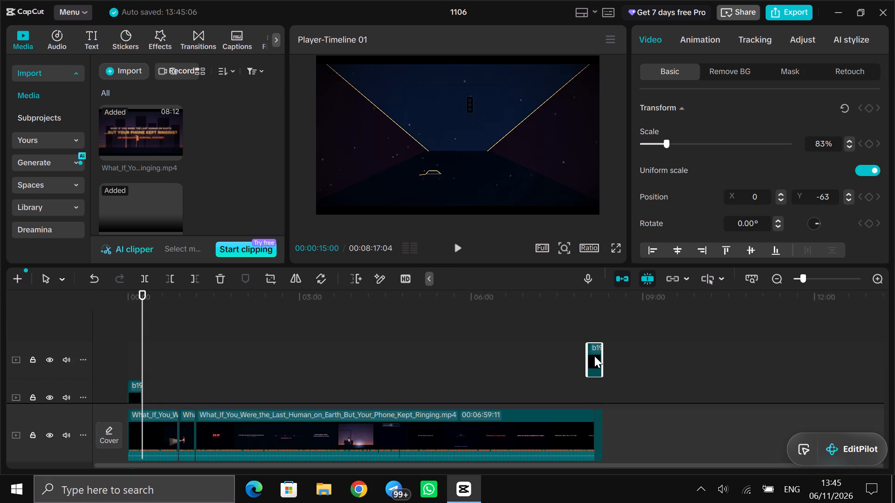
Delete both 15-second dark gradient clips, the one at the video's end and the one over its opening.
{"action": "scroll", "coordinate": [483, 339], "scroll_direction": "down", "scroll_amount": 1}
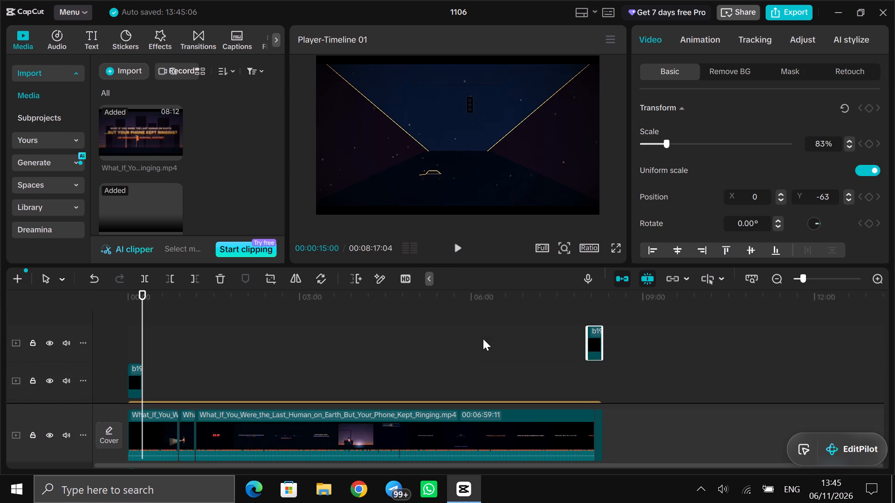
{"action": "scroll", "coordinate": [483, 339], "scroll_direction": "down", "scroll_amount": 1}
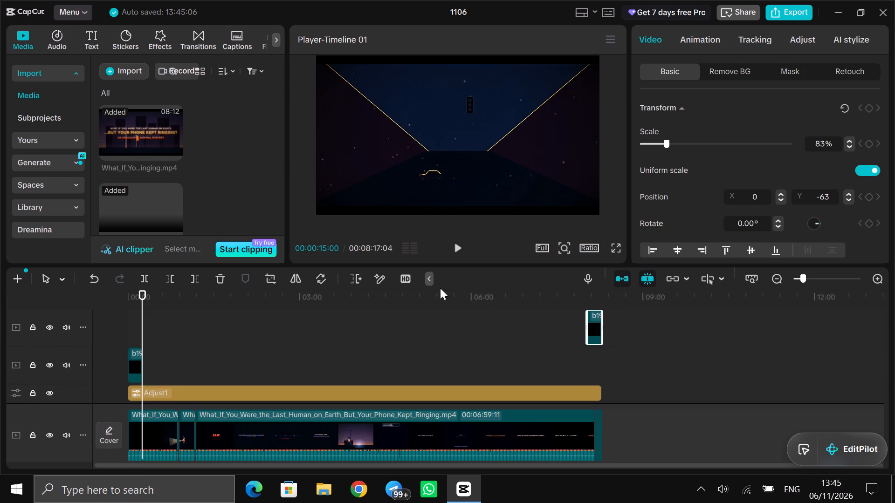
{"action": "left_click", "coordinate": [226, 279]}
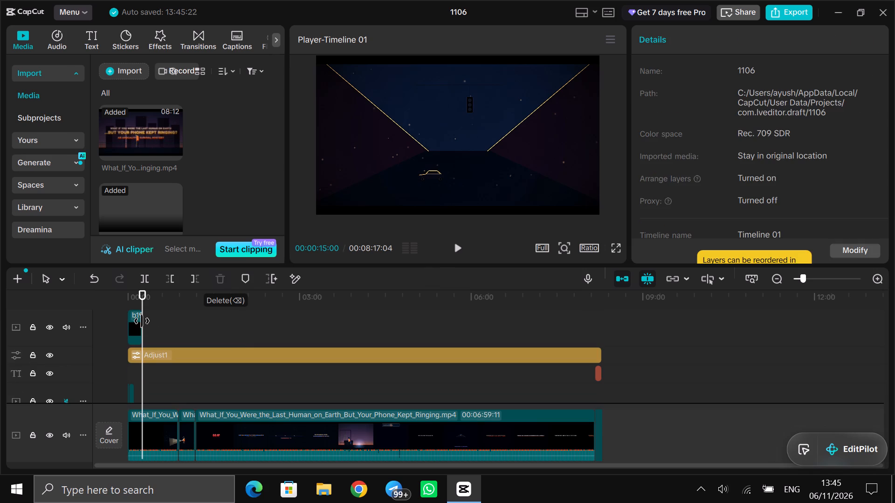
{"action": "left_click", "coordinate": [141, 320]}
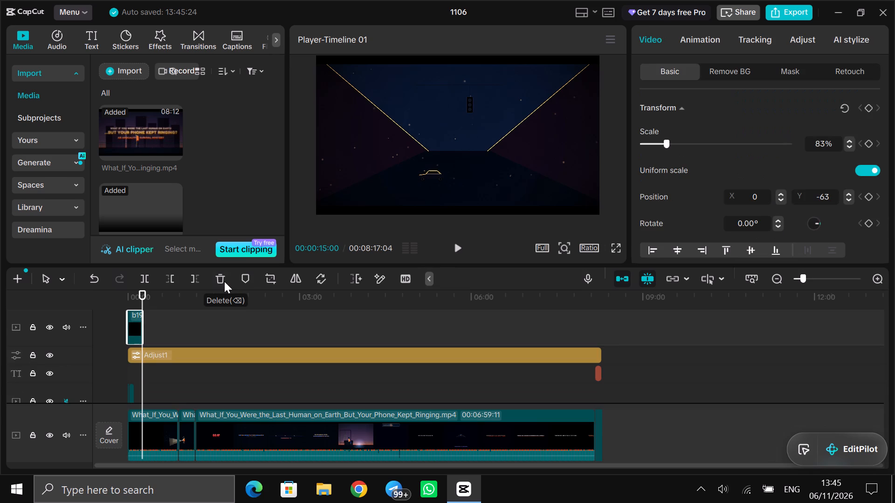
{"action": "left_click", "coordinate": [223, 281]}
Play the video from its start and skim forward to about 00:00:35 to review the opening without the gradient overlay.
{"action": "left_click", "coordinate": [154, 366]}
{"action": "left_click_drag", "start_coordinate": [154, 365], "coordinate": [107, 360]}
{"action": "left_click", "coordinate": [459, 244]}
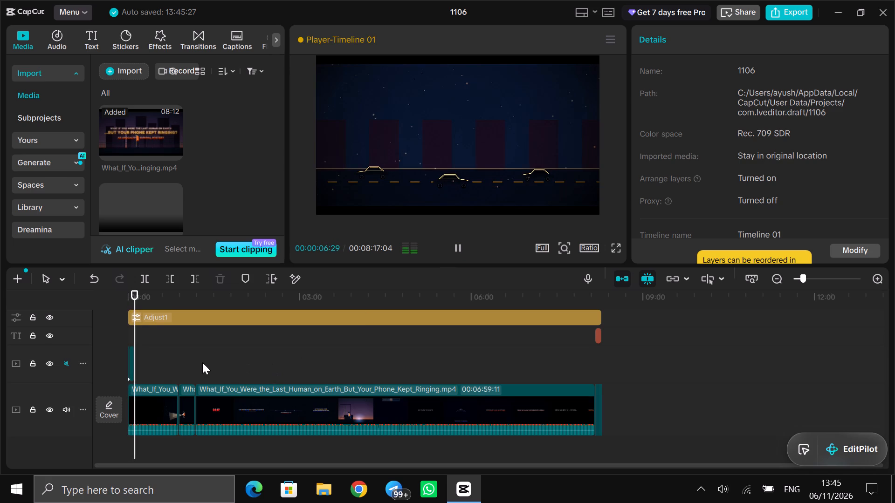
{"action": "key", "text": "Right"}
{"action": "key", "text": "Right"}
{"action": "key", "text": "Right"}
{"action": "key", "text": "Right"}
{"action": "key", "text": "Right"}
{"action": "key", "text": "Right"}
{"action": "key", "text": "Right"}
{"action": "key", "text": "Right"}
{"action": "key", "text": "Right"}
{"action": "key", "text": "Right"}
{"action": "key", "text": "Right"}
{"action": "key", "text": "Right"}
{"action": "key", "text": "Right"}
{"action": "key", "text": "Right"}
{"action": "key", "text": "Right"}
{"action": "key", "text": "Right"}
{"action": "key", "text": "Right"}
{"action": "key", "text": "Right"}
{"action": "key", "text": "Right"}
{"action": "key", "text": "Right"}
{"action": "key", "text": "Right"}
{"action": "key", "text": "Right"}
{"action": "key", "text": "Right"}
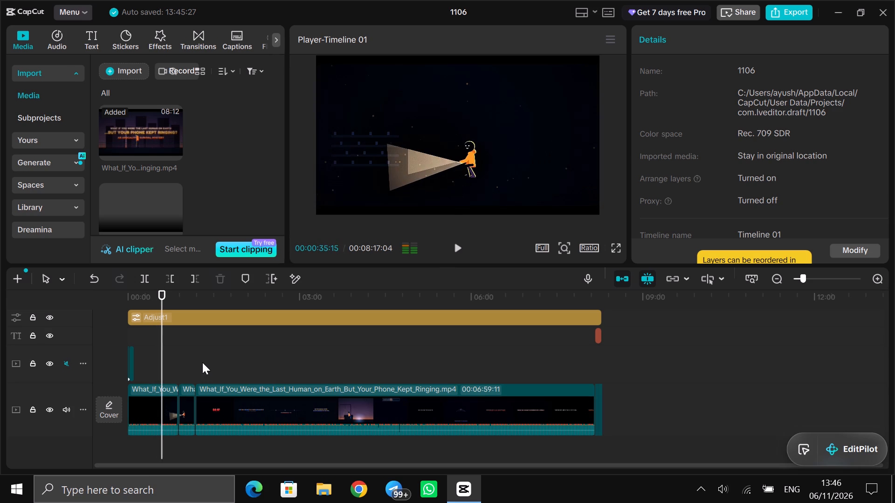
{"action": "left_click", "coordinate": [455, 247]}
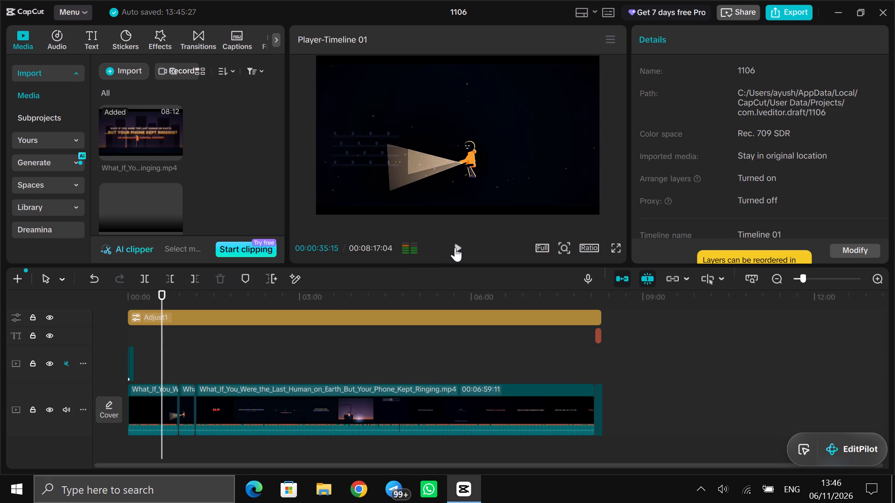
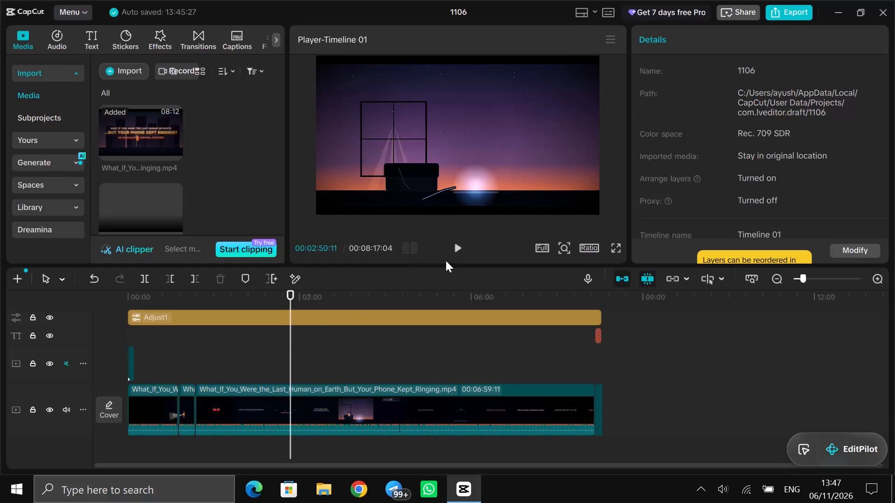
Play the video from about 00:02:50 and step forward to about 00:02:55 to review the signal display scene.
{"action": "left_click", "coordinate": [455, 249]}
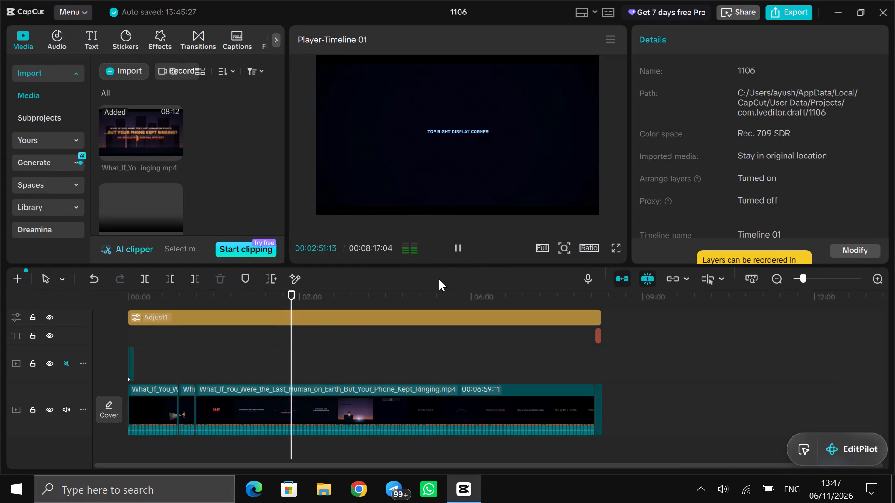
{"action": "key", "text": "Right"}
{"action": "key", "text": "Right"}
{"action": "key", "text": "Right"}
{"action": "key", "text": "Right"}
{"action": "key", "text": "Right"}
{"action": "key", "text": "Right"}
{"action": "key", "text": "Right"}
{"action": "key", "text": "Right"}
{"action": "key", "text": "Right"}
{"action": "key", "text": "Right"}
{"action": "key", "text": "Right"}
{"action": "key", "text": "Right"}
{"action": "key", "text": "Right"}
{"action": "key", "text": "Right"}
{"action": "key", "text": "Right"}
{"action": "key", "text": "Right"}
{"action": "key", "text": "Right"}
{"action": "key", "text": "Right"}
{"action": "key", "text": "Right"}
{"action": "key", "text": "Right"}
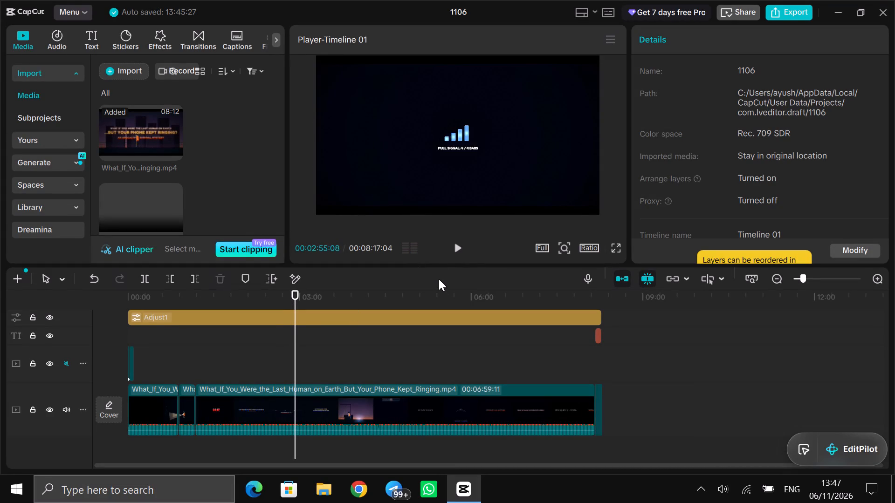
Continue playback and jump ahead through the main clip to spot-check its middle and the section around 00:07:30.
{"action": "left_click", "coordinate": [459, 247]}
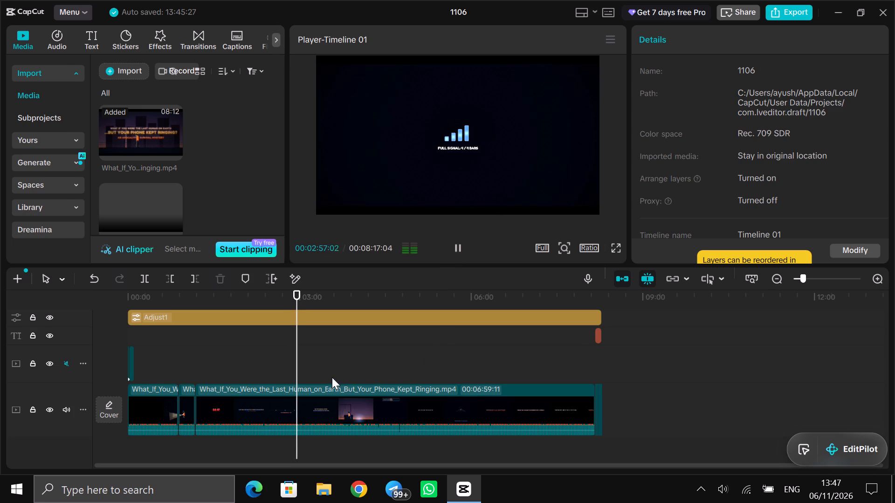
{"action": "left_click", "coordinate": [370, 368]}
{"action": "left_click", "coordinate": [458, 257]}
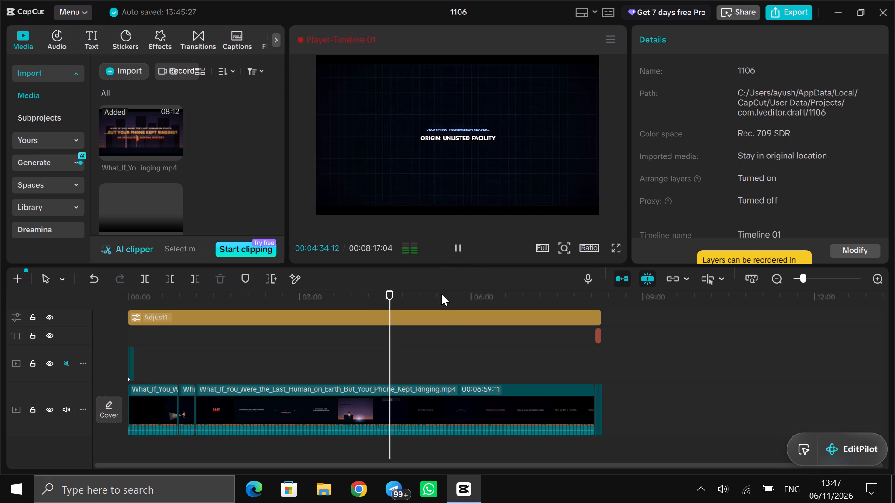
{"action": "left_click", "coordinate": [557, 305]}
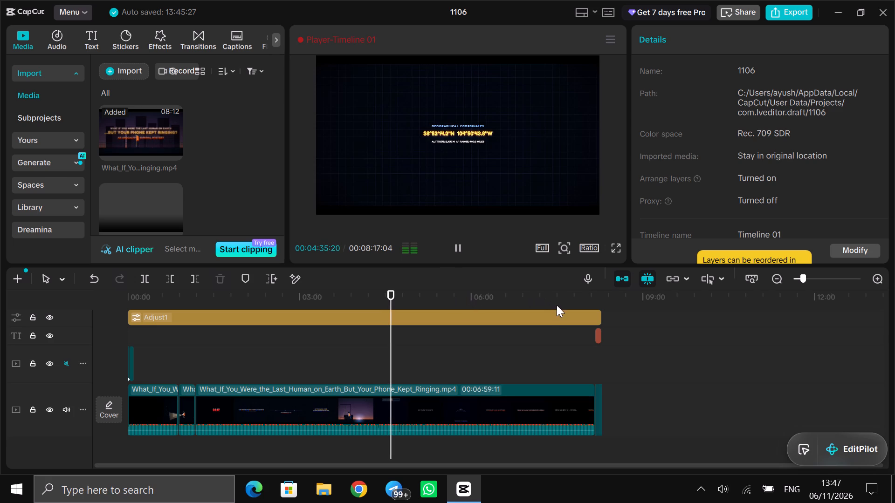
{"action": "left_click_drag", "start_coordinate": [448, 242], "coordinate": [453, 241]}
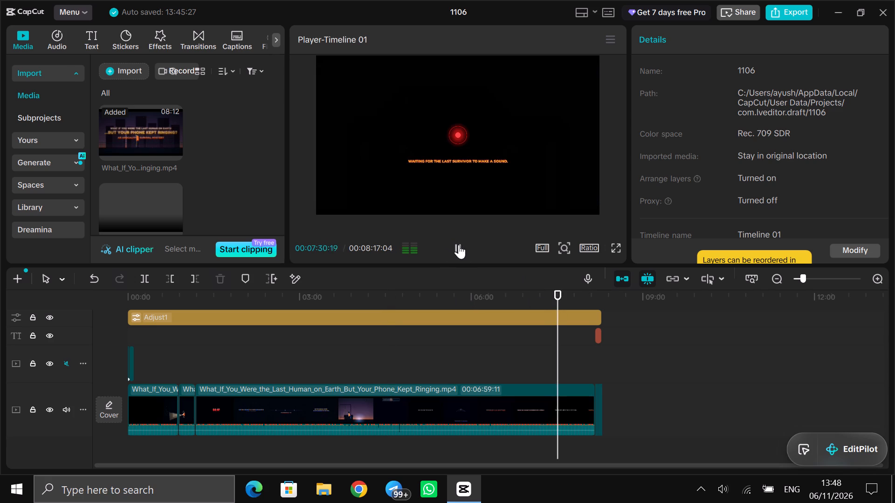
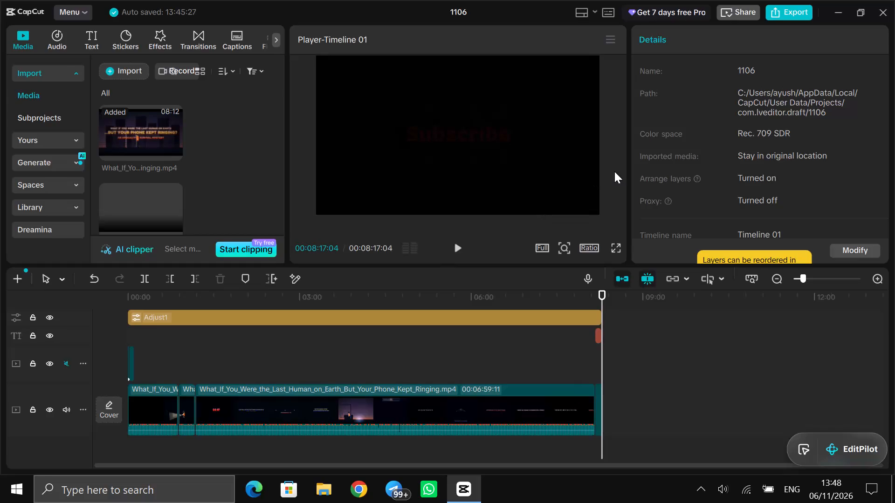
Set up an export of Timeline 01 with video output enabled and the separate MP3 audio output disabled.
{"action": "left_click", "coordinate": [781, 12]}
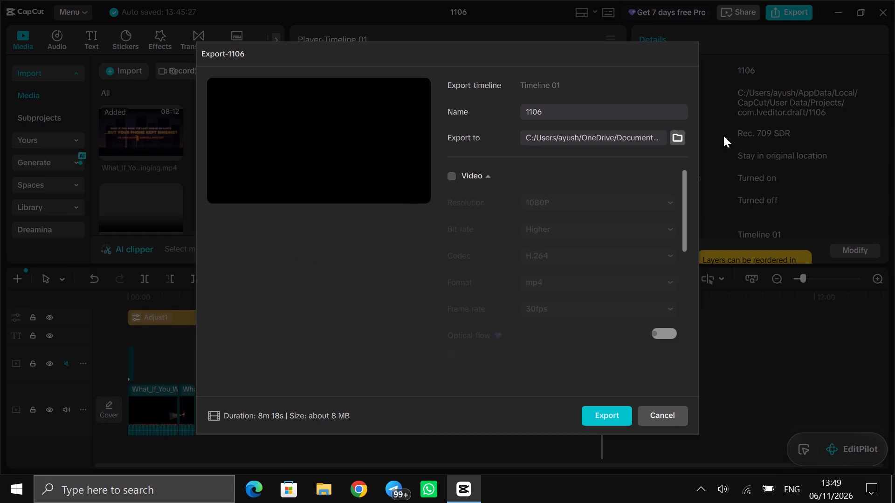
{"action": "left_click", "coordinate": [452, 173]}
{"action": "scroll", "coordinate": [475, 292], "scroll_direction": "down", "scroll_amount": 3}
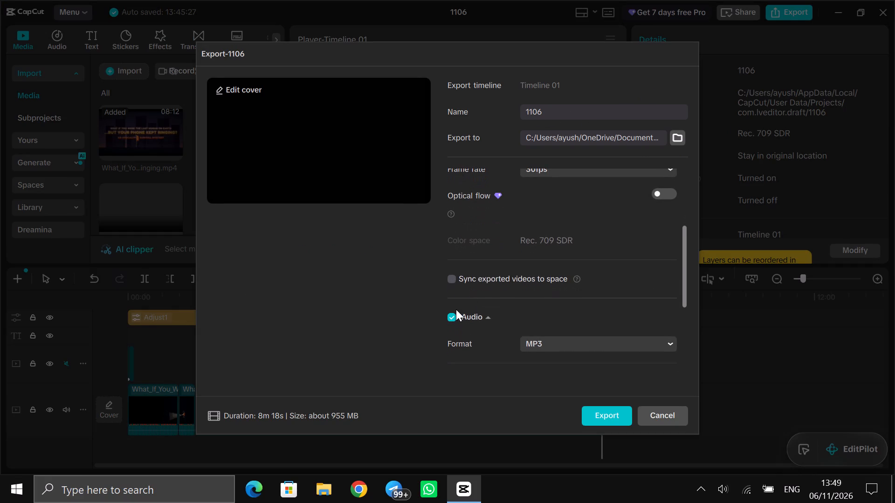
{"action": "left_click", "coordinate": [452, 318]}
{"action": "scroll", "coordinate": [568, 303], "scroll_direction": "up", "scroll_amount": 5}
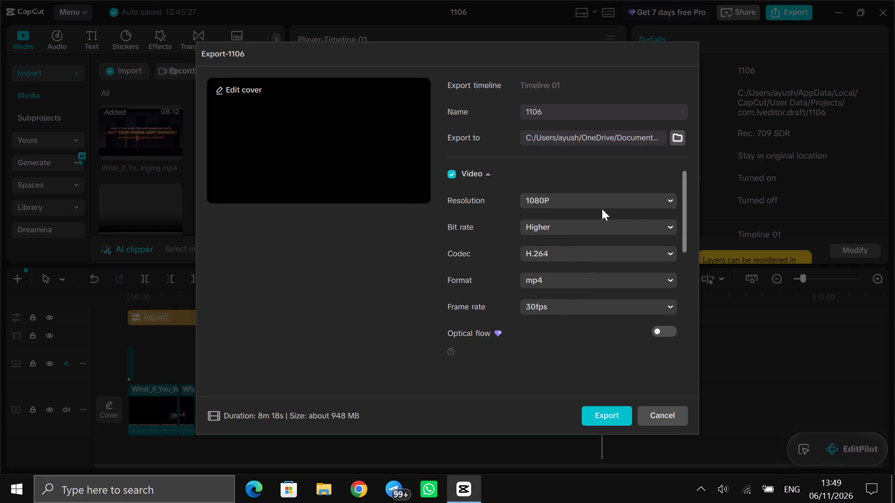
Replace the export file name with "you are alone".
{"action": "left_click", "coordinate": [558, 107]}
{"action": "key", "text": "BackSpace"}
{"action": "key", "text": "BackSpace"}
{"action": "key", "text": "BackSpace"}
{"action": "key", "text": "BackSpace"}
{"action": "key", "text": "BackSpace"}
{"action": "key", "text": "BackSpace"}
{"action": "key", "text": "BackSpace"}
{"action": "key", "text": "BackSpace"}
{"action": "key", "text": "BackSpace"}
{"action": "key", "text": "BackSpace"}
{"action": "key", "text": "BackSpace"}
{"action": "key", "text": "BackSpace"}
{"action": "key", "text": "BackSpace"}
{"action": "key", "text": "BackSpace"}
{"action": "key", "text": "BackSpace"}
{"action": "key", "text": "BackSpace"}
{"action": "key", "text": "BackSpace"}
{"action": "key", "text": "BackSpace"}
{"action": "key", "text": "BackSpace"}
{"action": "key", "text": "BackSpace"}
{"action": "type", "text": "you"}
{"action": "key", "text": "space"}
{"action": "type", "text": "are alone"}
{"action": "key", "text": "space"}
Check the remaining export settings and start exporting the video as a 1080P, 30fps H.264 mp4.
{"action": "scroll", "coordinate": [551, 340], "scroll_direction": "down", "scroll_amount": 2}
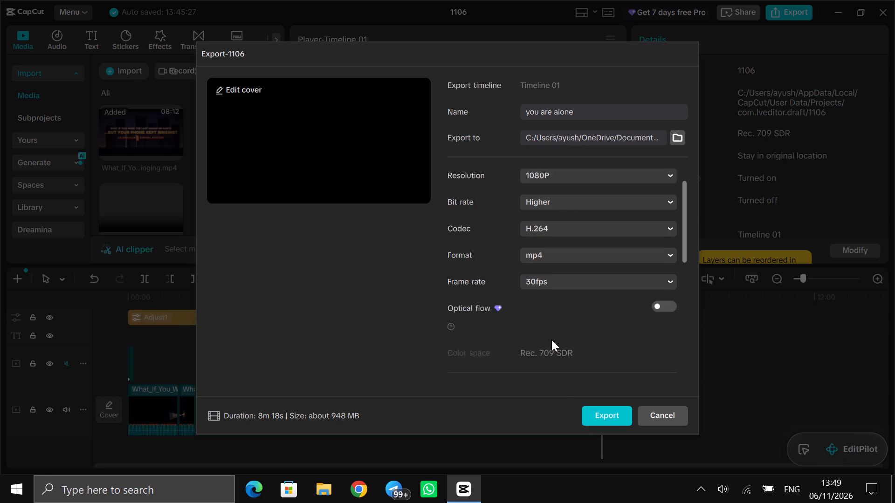
{"action": "scroll", "coordinate": [551, 340], "scroll_direction": "down", "scroll_amount": 9}
{"action": "scroll", "coordinate": [551, 340], "scroll_direction": "up", "scroll_amount": 12}
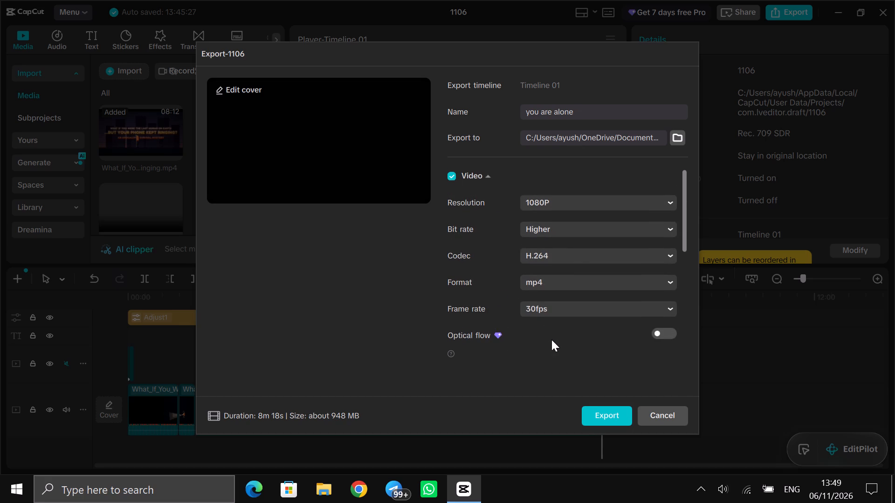
{"action": "left_click", "coordinate": [601, 413]}
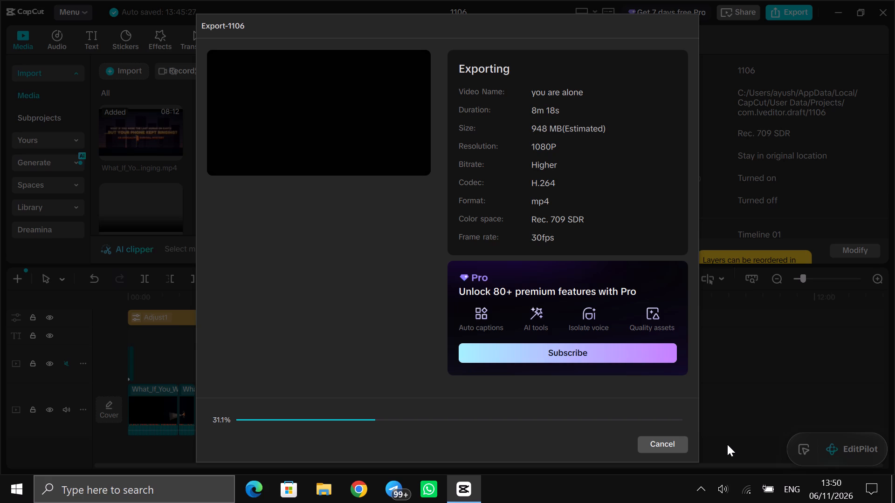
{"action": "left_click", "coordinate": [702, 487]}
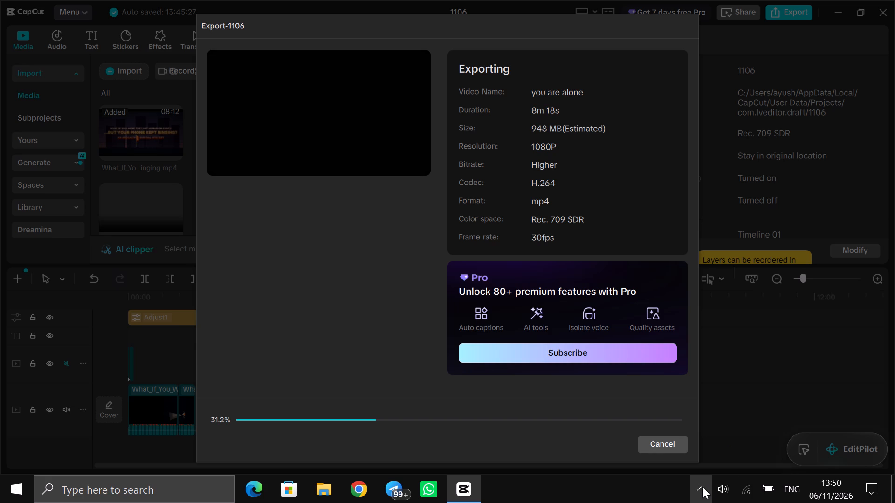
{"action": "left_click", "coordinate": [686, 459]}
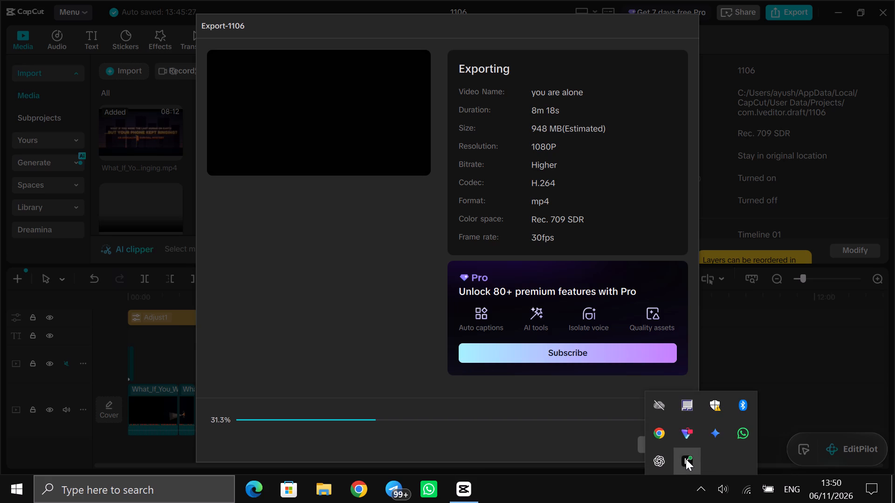